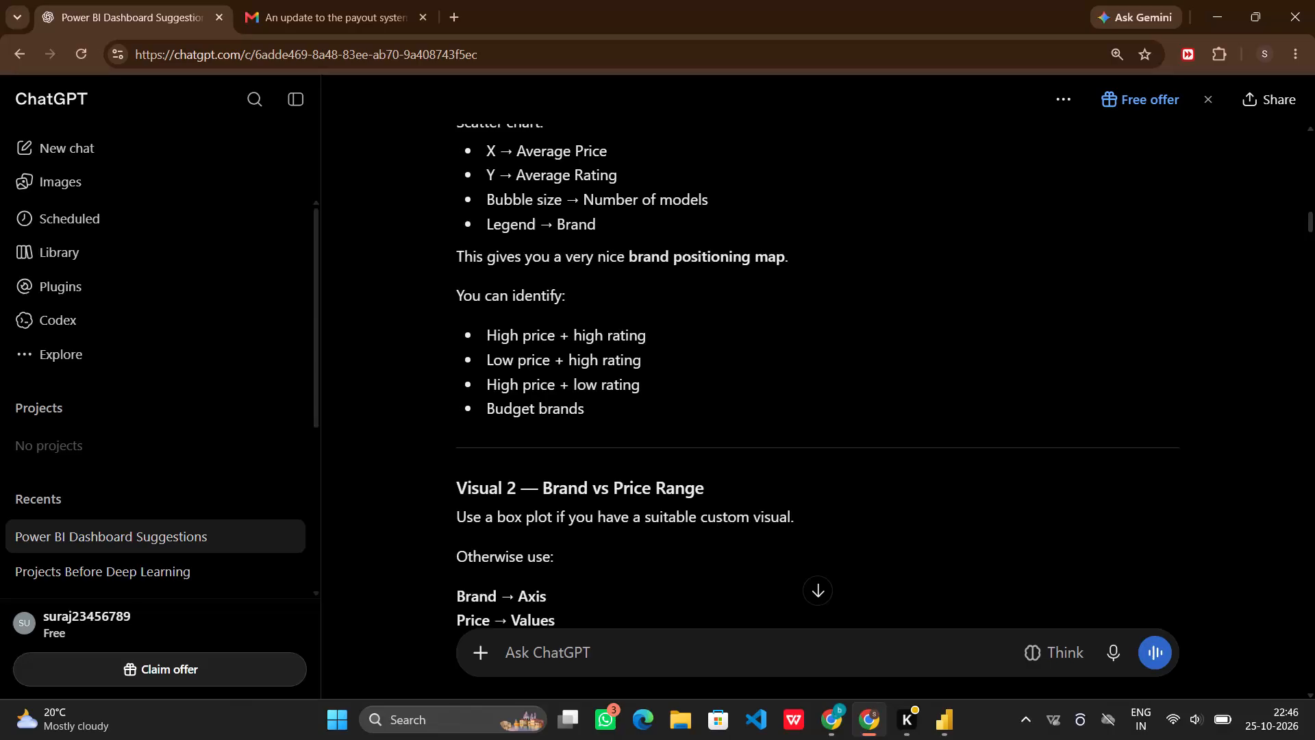
Switch to Power BI Desktop and shrink the brand scatter chart on Page 3 to about 70% of the canvas width.
scroll(766, 346, down, 2)
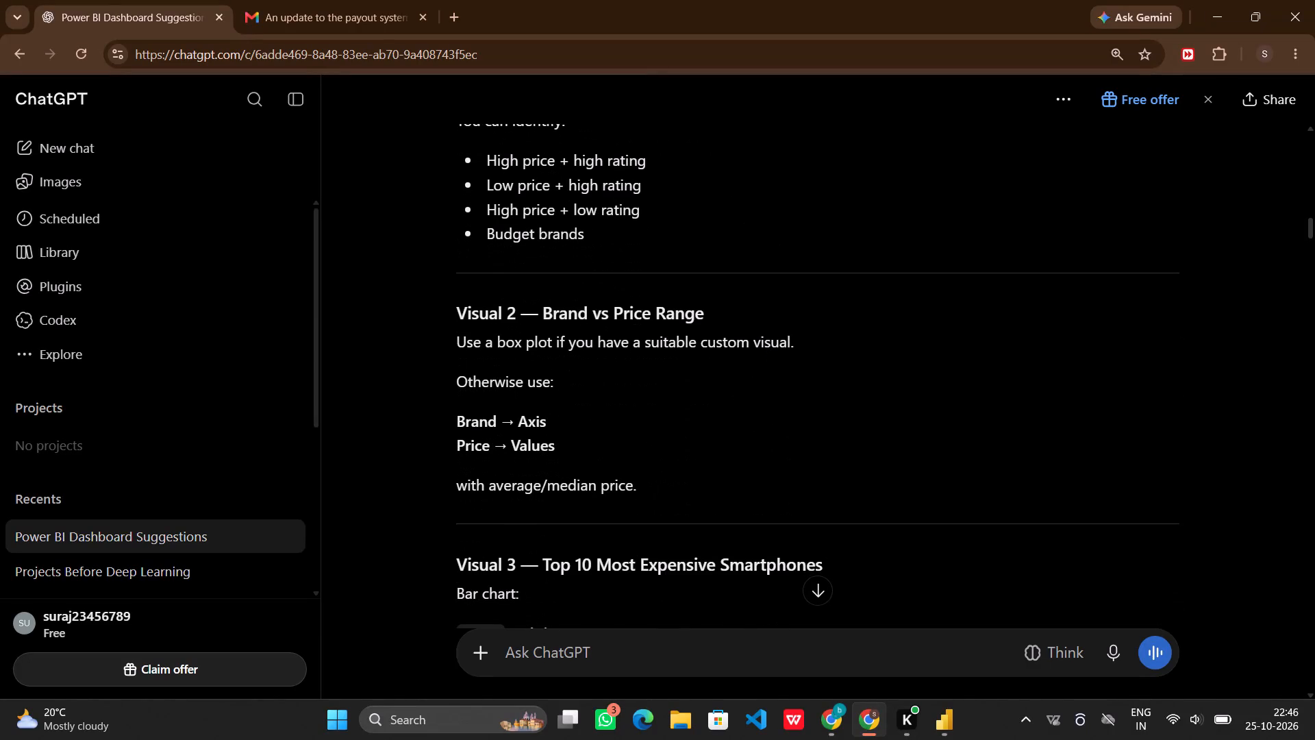
scroll(766, 346, down, 1)
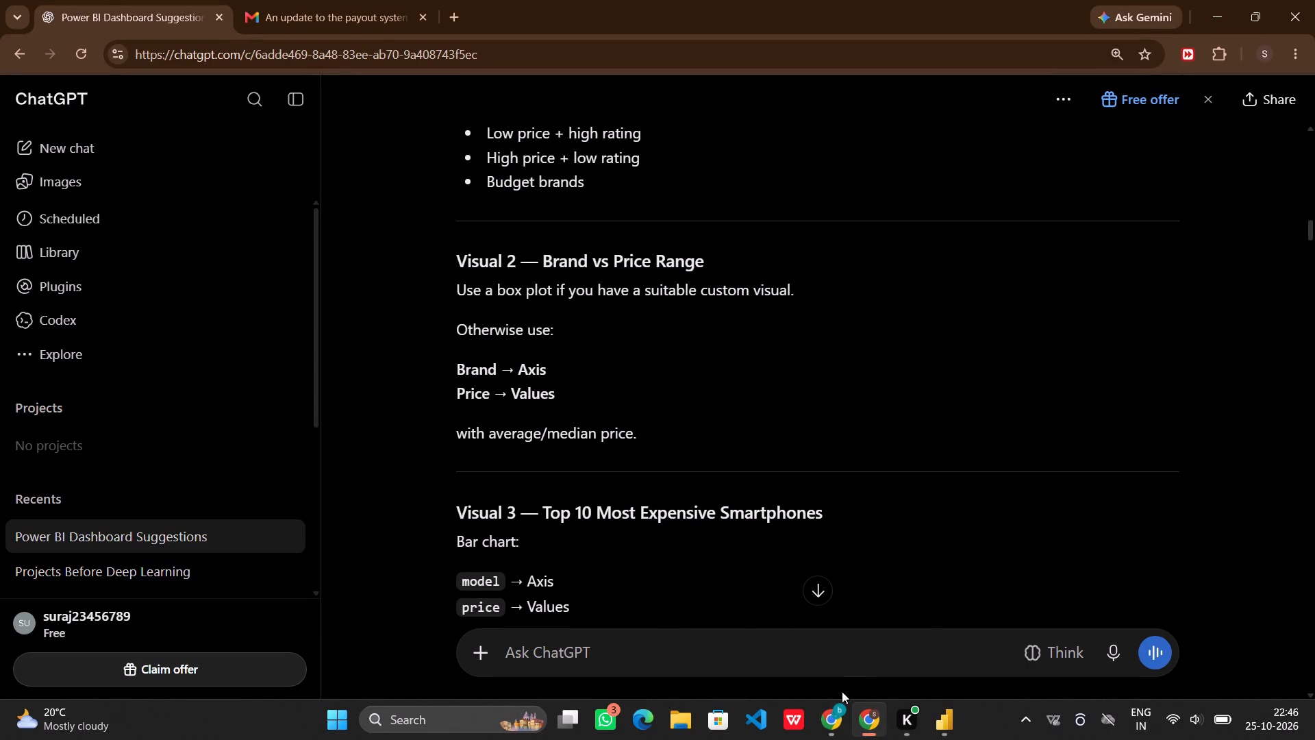
click(952, 719)
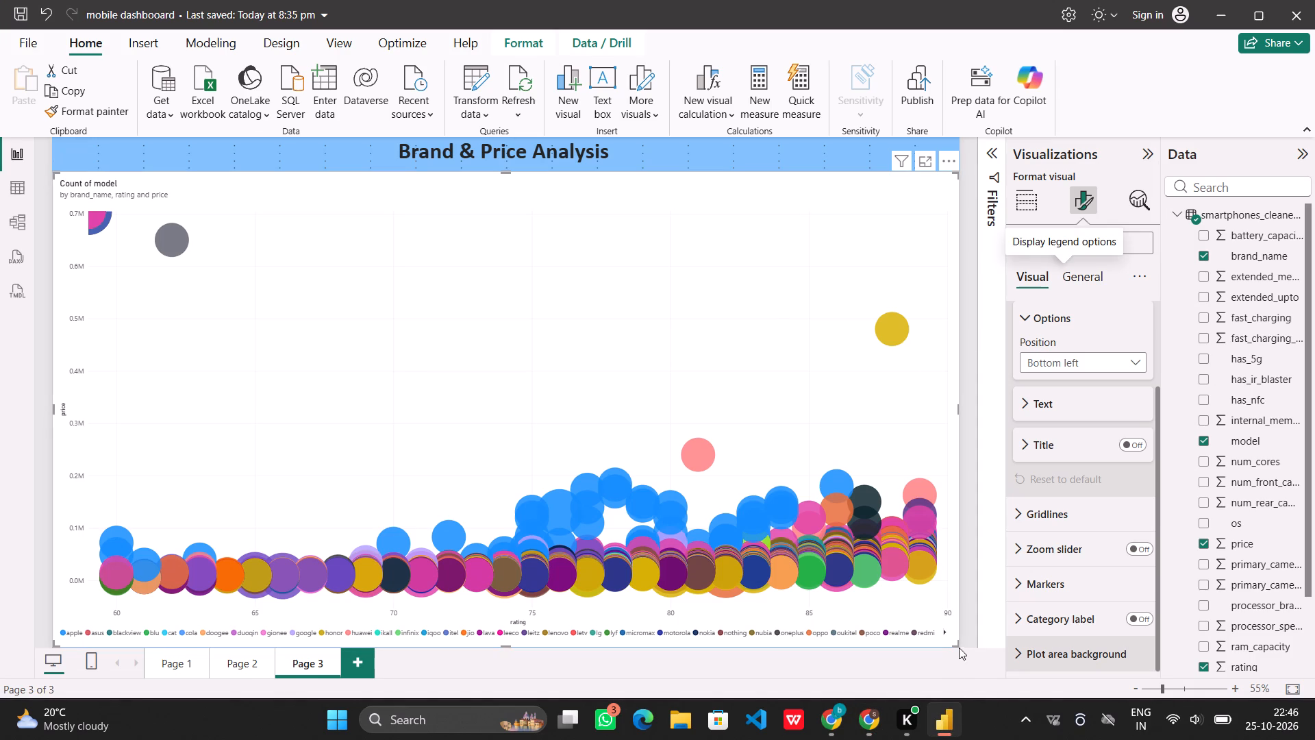
drag(957, 647, 699, 562)
Convert the scatter chart on the Brand & Price Analysis page into a treemap.
click(1025, 198)
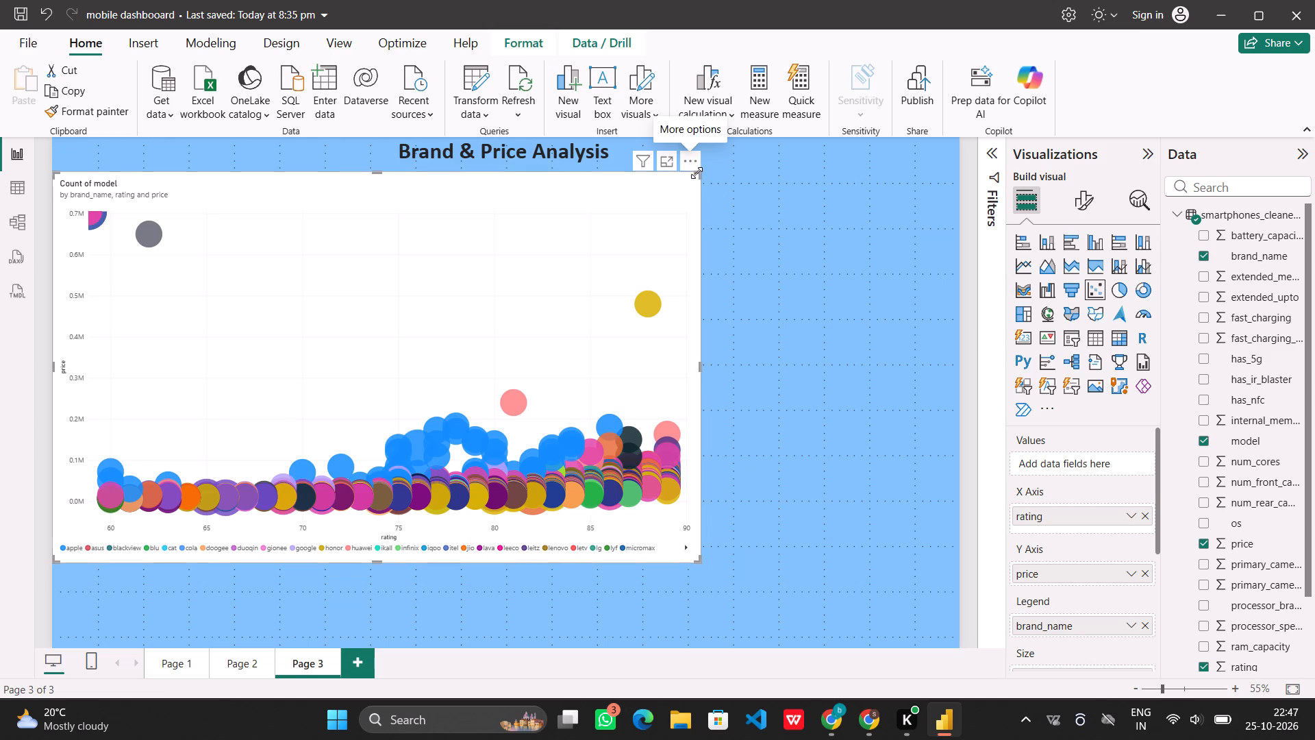
click(1018, 321)
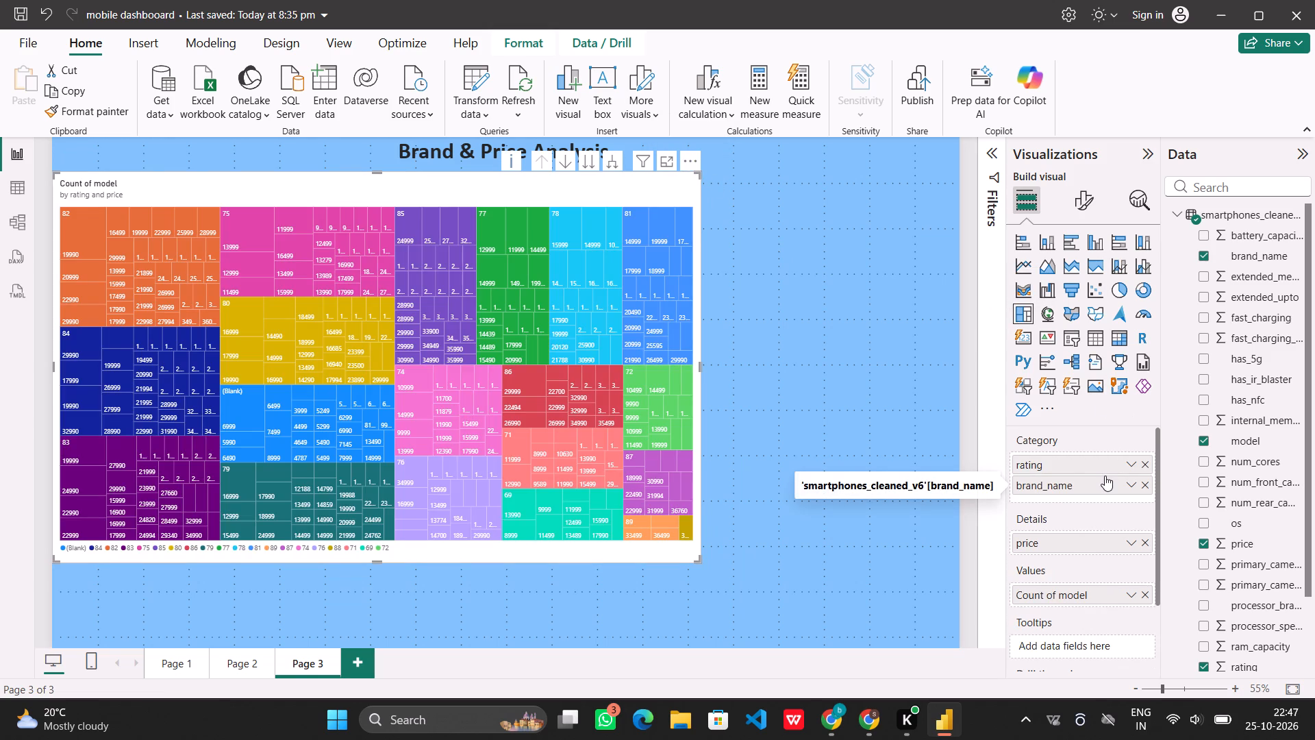
Remove the rating category and the price details from the treemap, so models are split by brand_name only.
click(1144, 463)
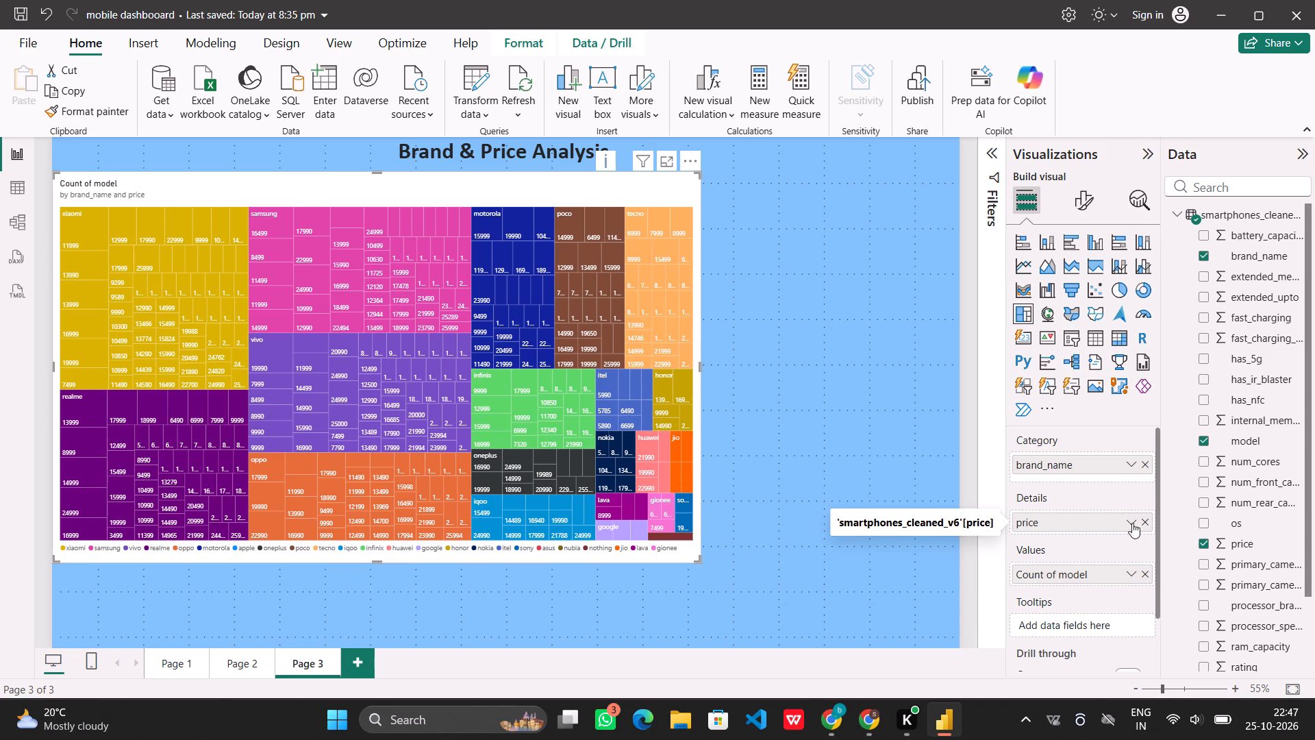
drag(1106, 523, 1094, 585)
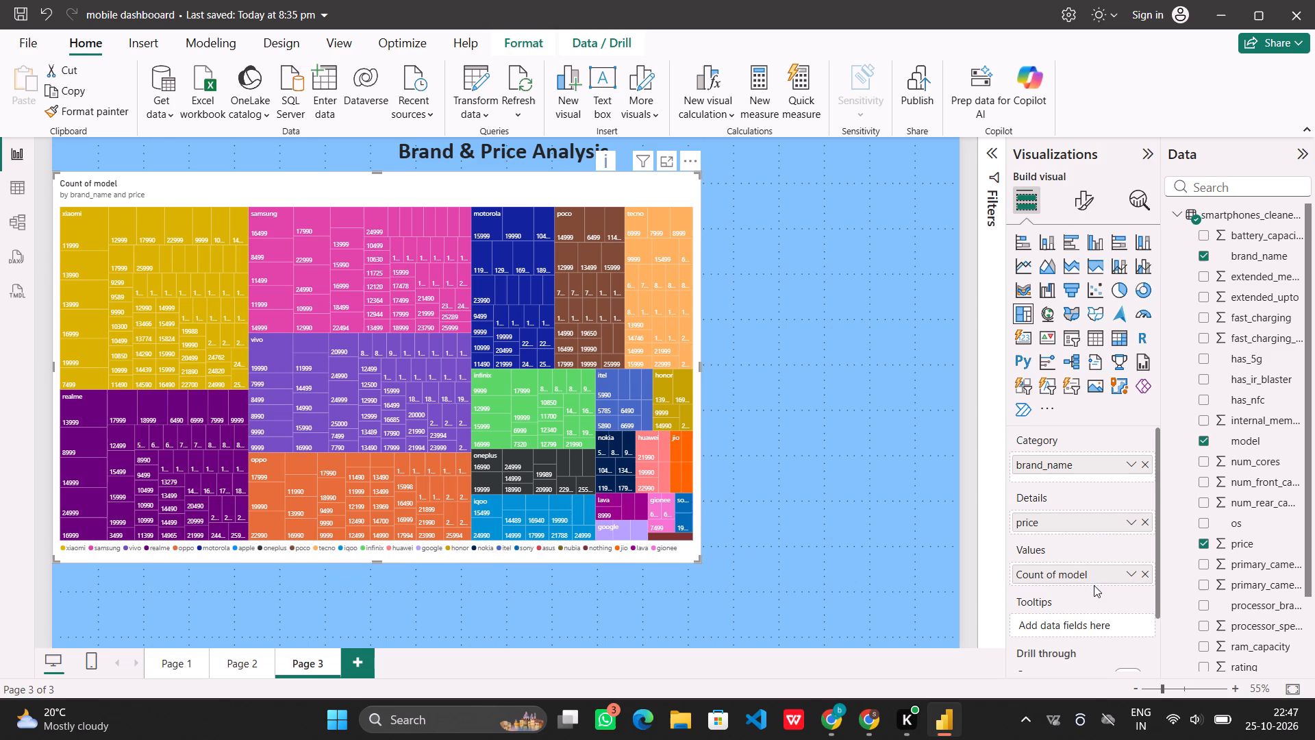
click(1143, 523)
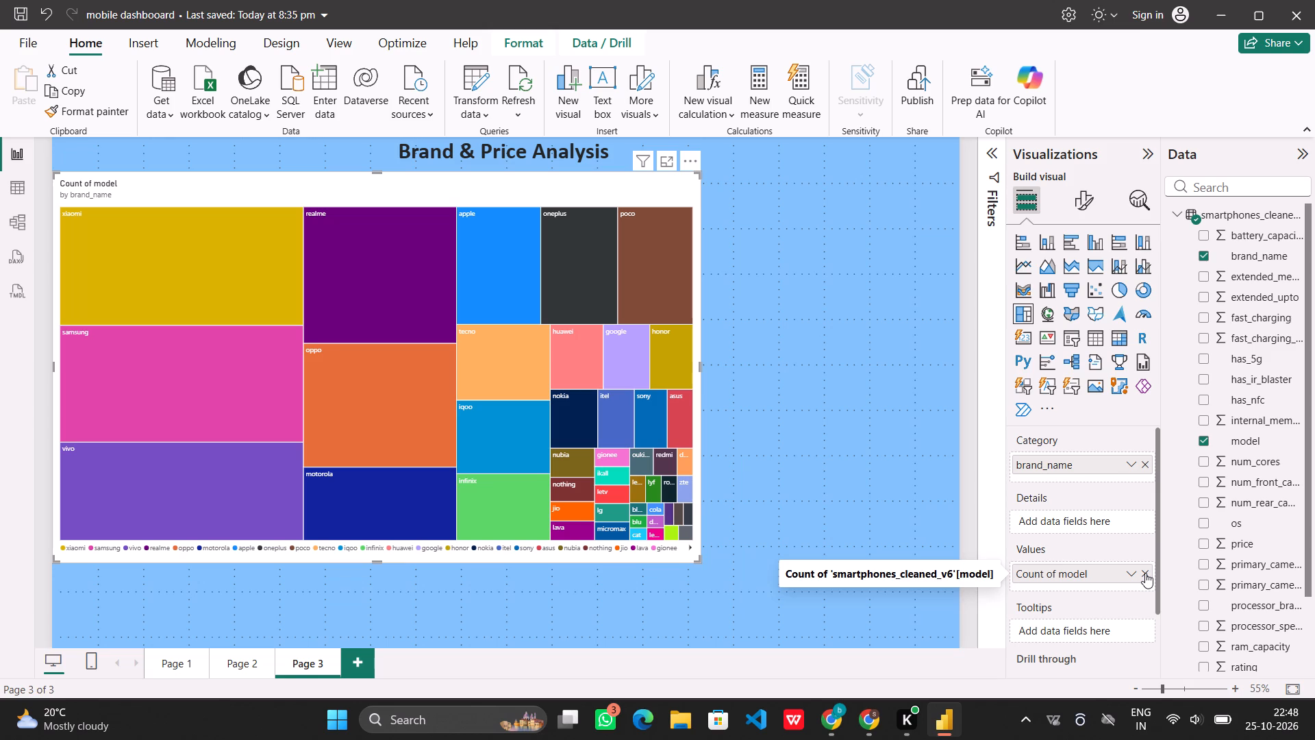
Remove the model count from the treemap's values and add price as its details field.
click(1145, 573)
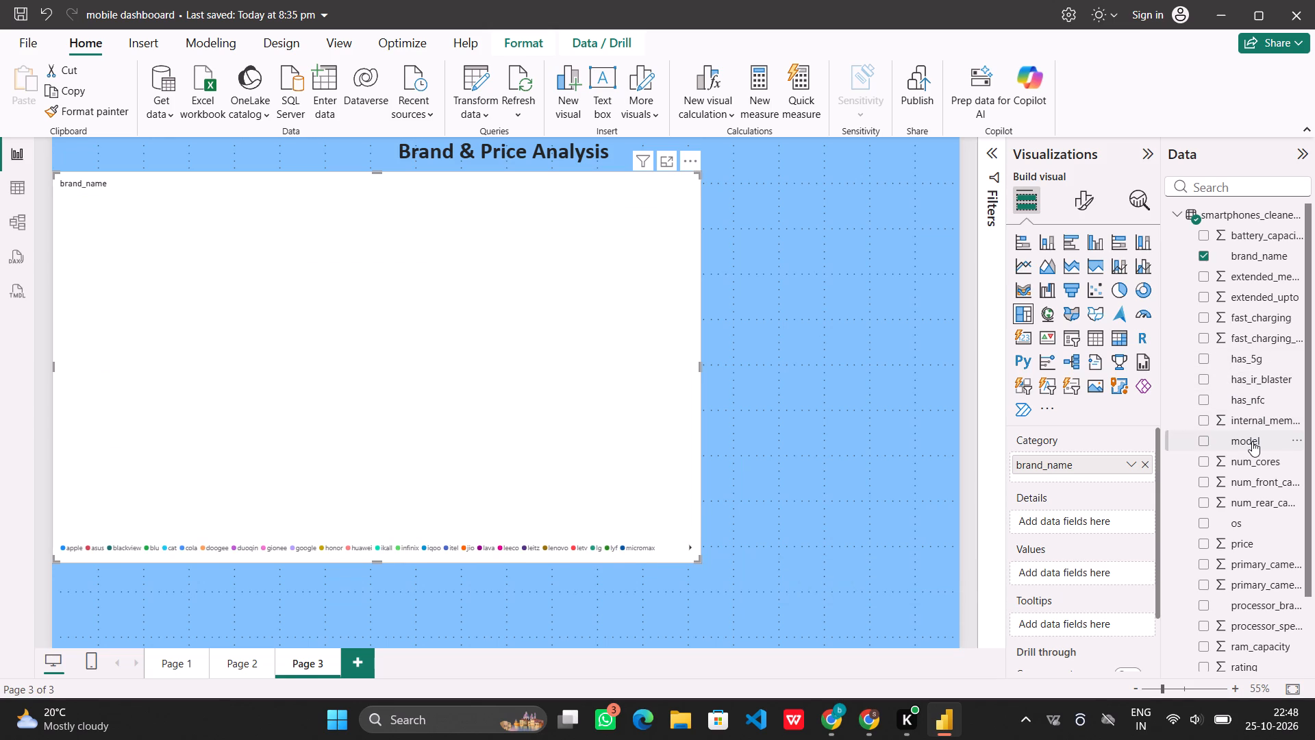
drag(1255, 543, 1087, 526)
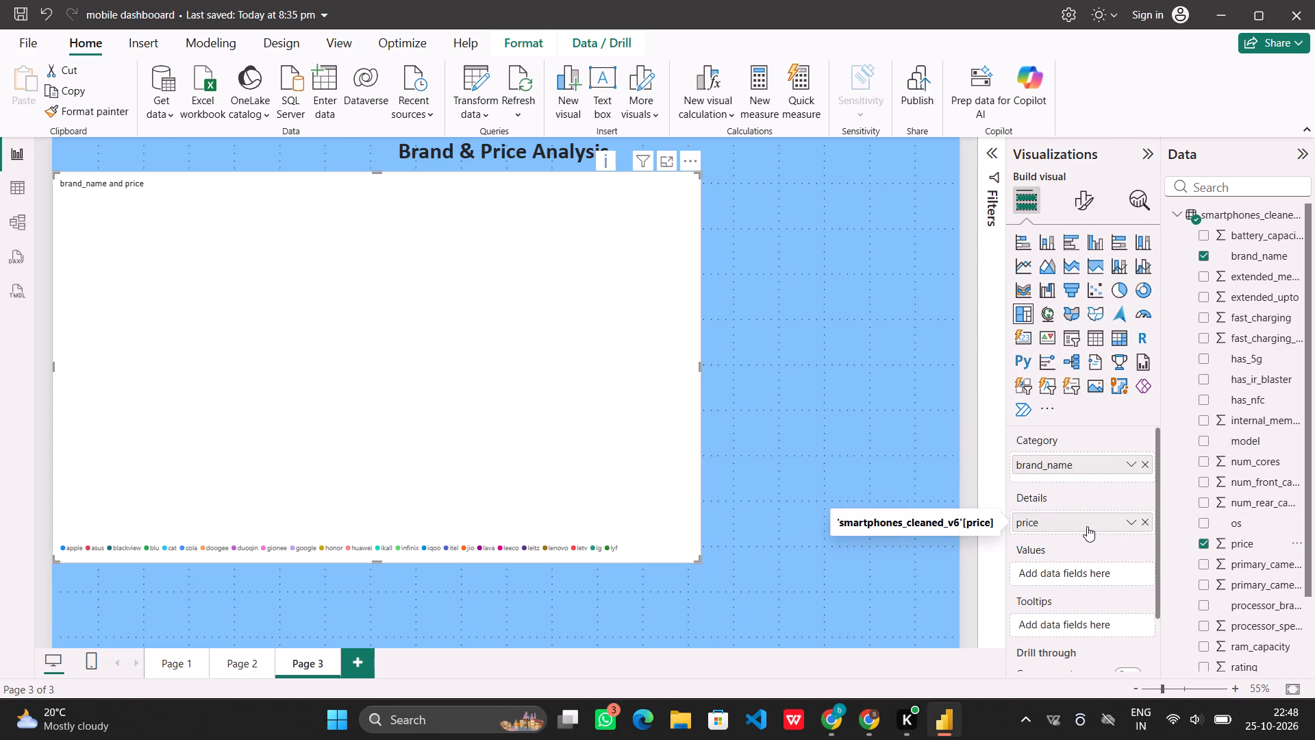
click(1207, 712)
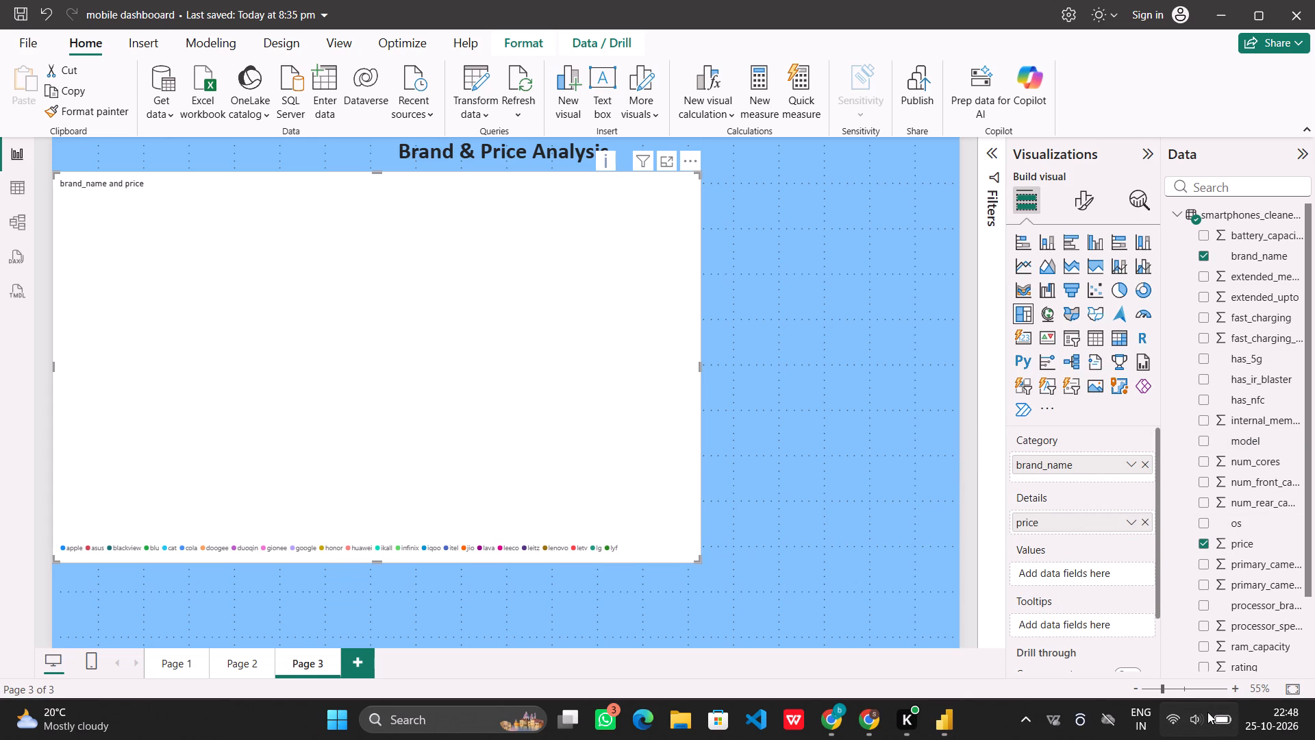
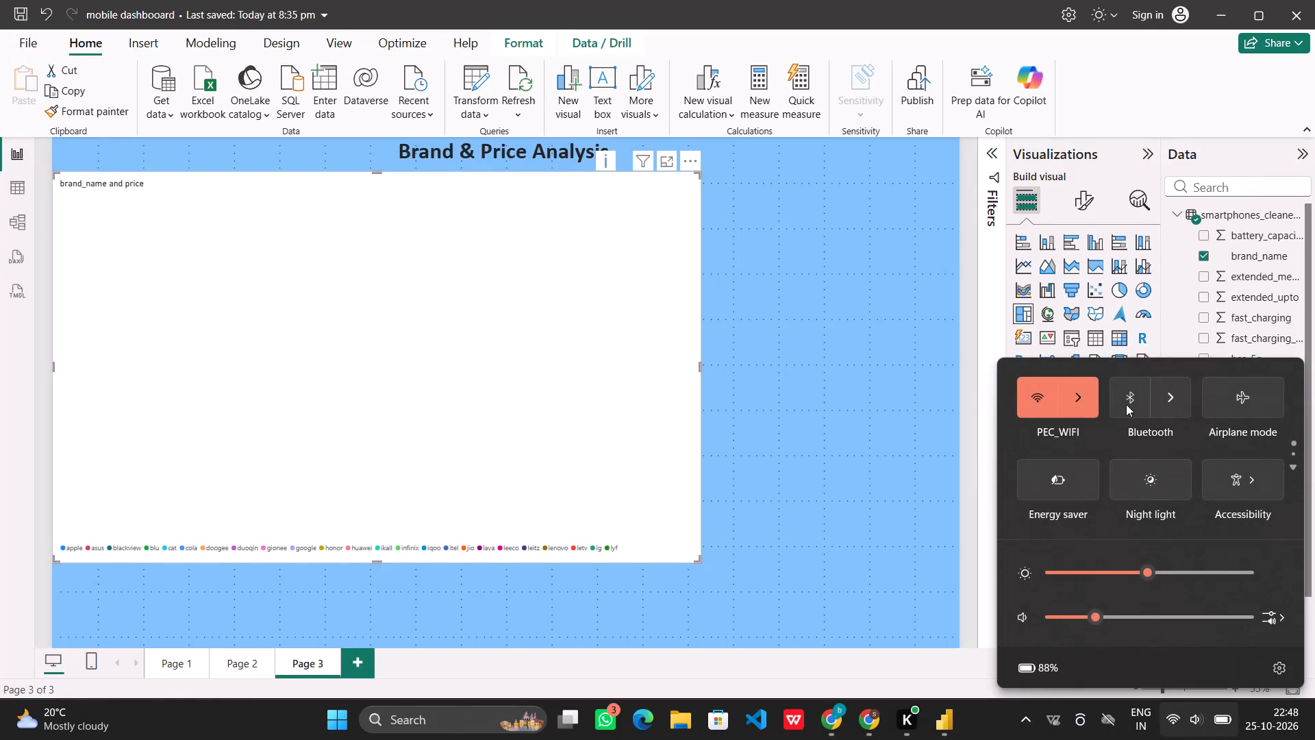
Turn on Bluetooth in the Windows quick settings and choose the Airdopes 131 Gen 2 earbuds among the paired devices.
click(1125, 398)
click(1177, 399)
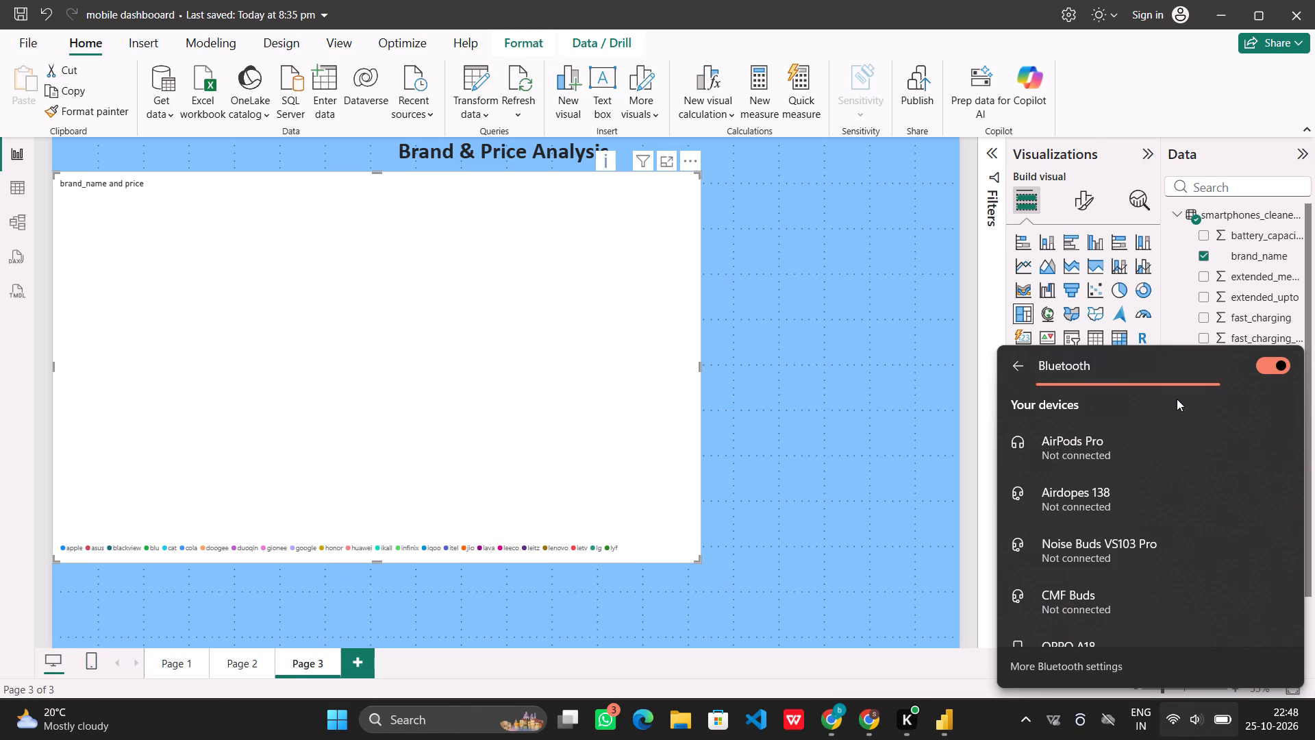
scroll(1129, 519, down, 2)
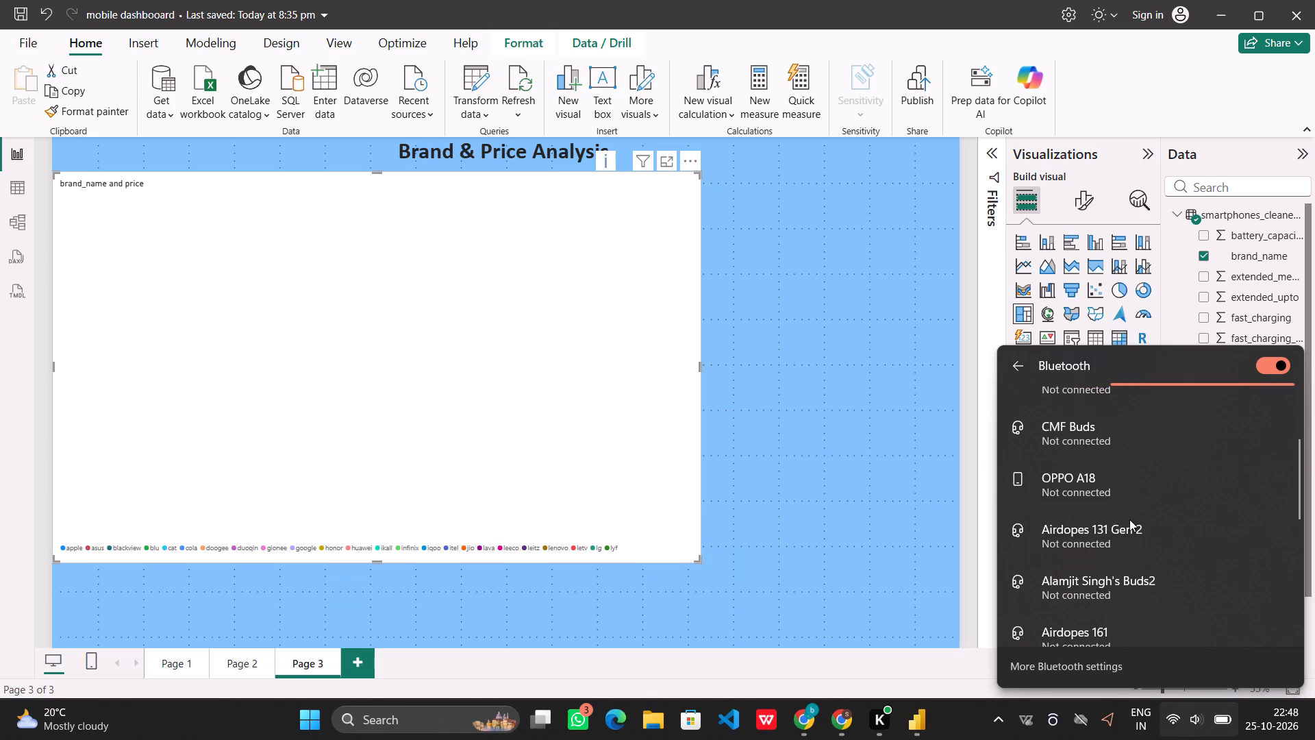
click(1131, 531)
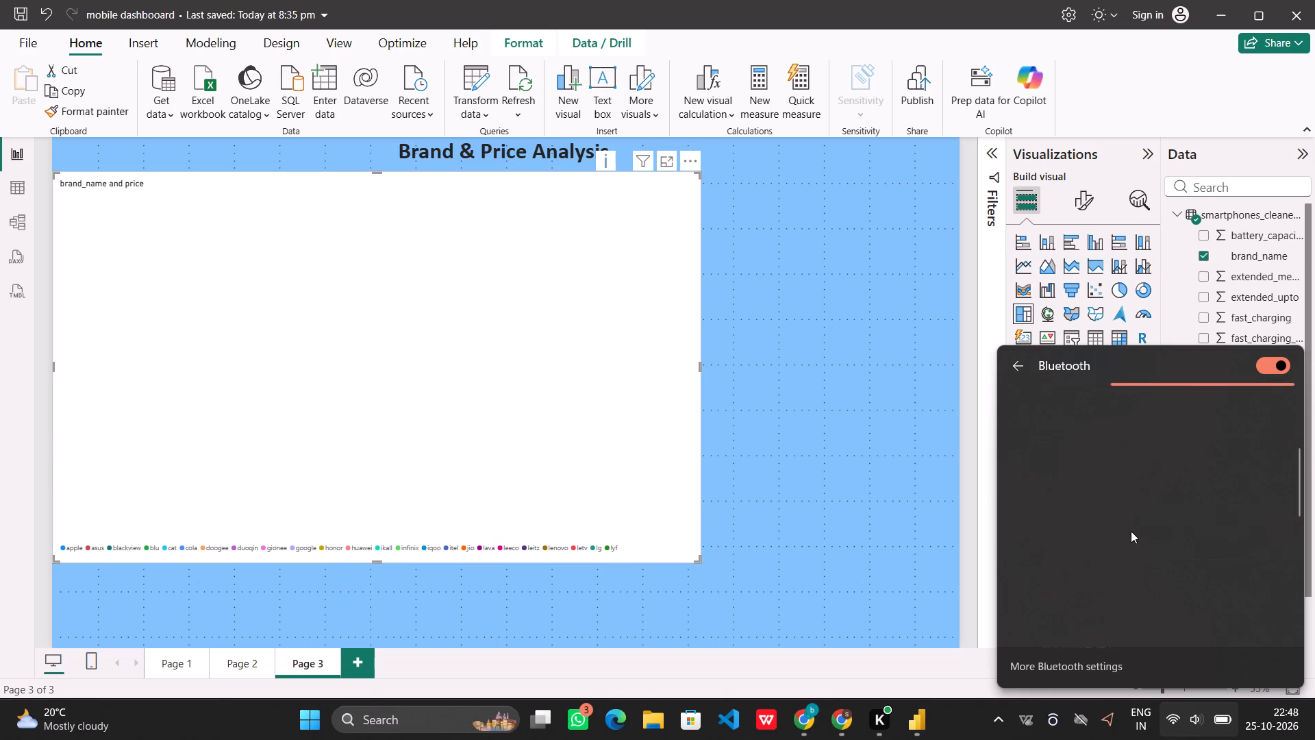
Try to connect the Airdopes 131 Gen 2 earbuds from the list of Bluetooth devices.
scroll(1131, 531, up, 6)
click(1116, 456)
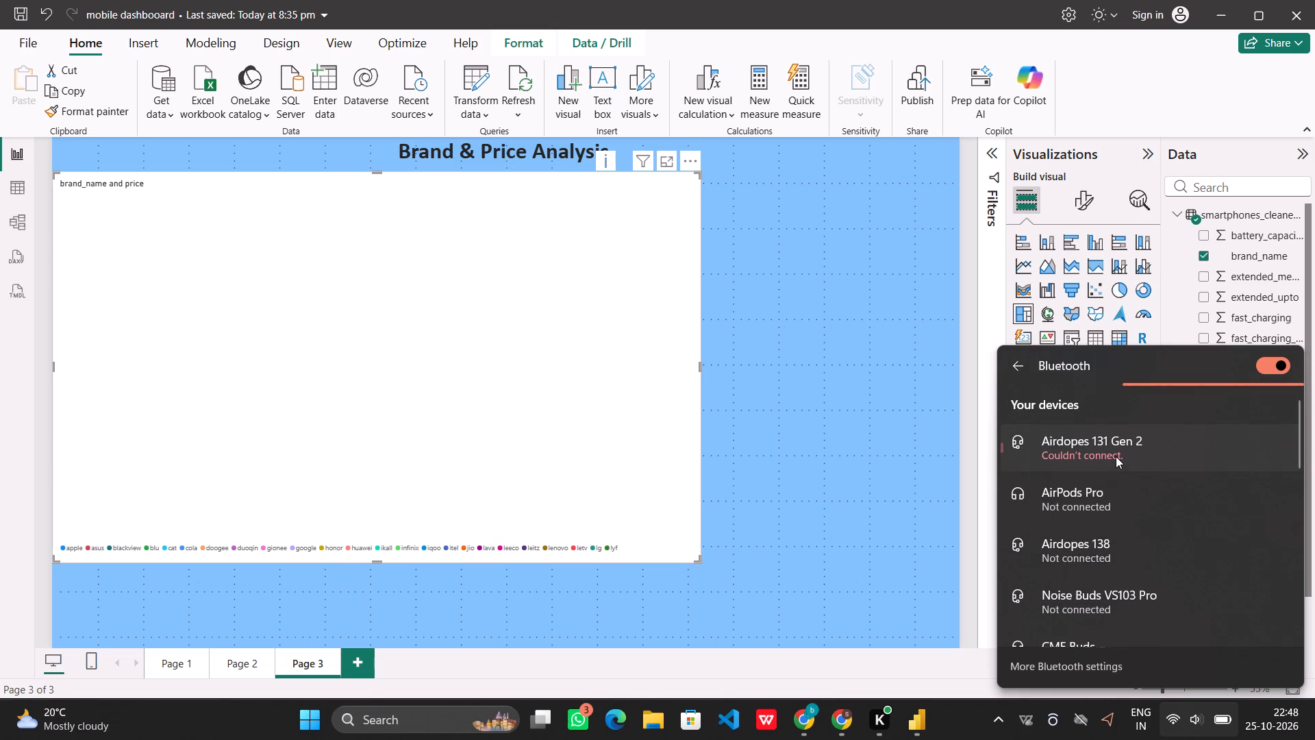
click(1168, 444)
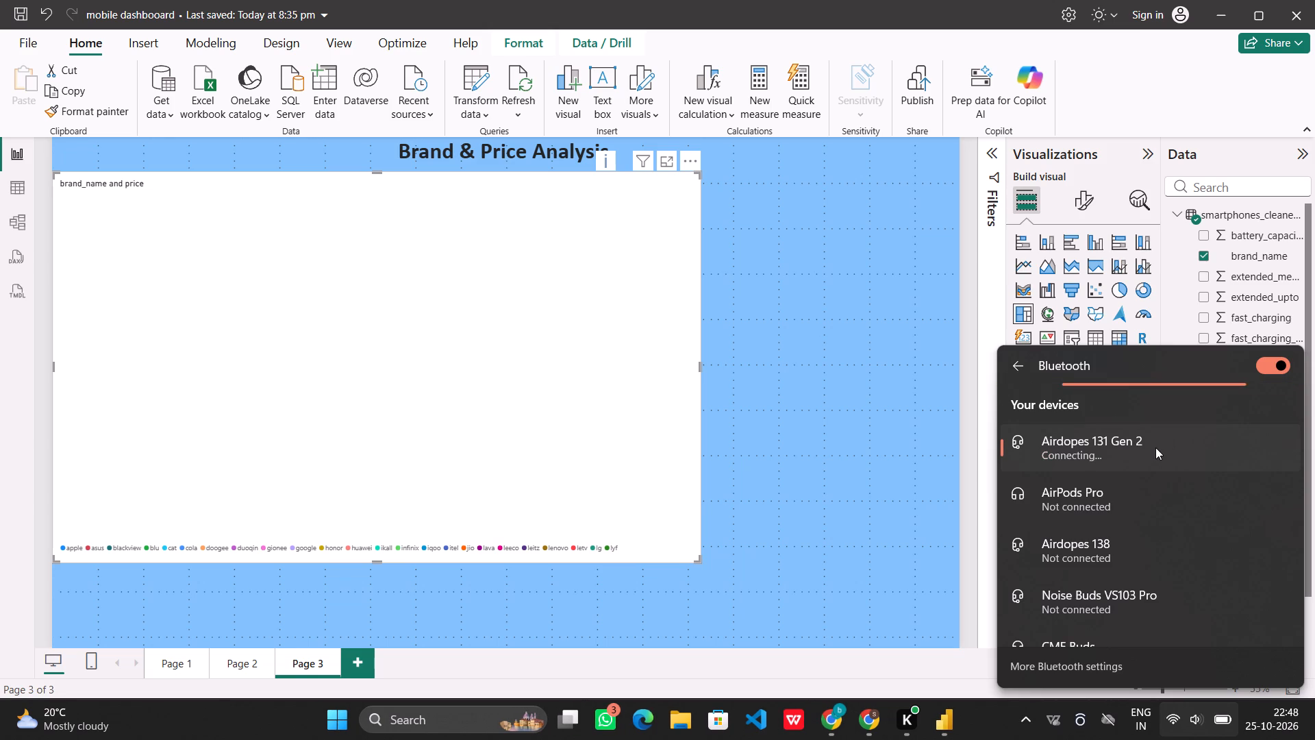
Switch to YouTube in Chrome, search for "skyfall" and play the song Skyfull by Arjan Dhillon.
click(861, 730)
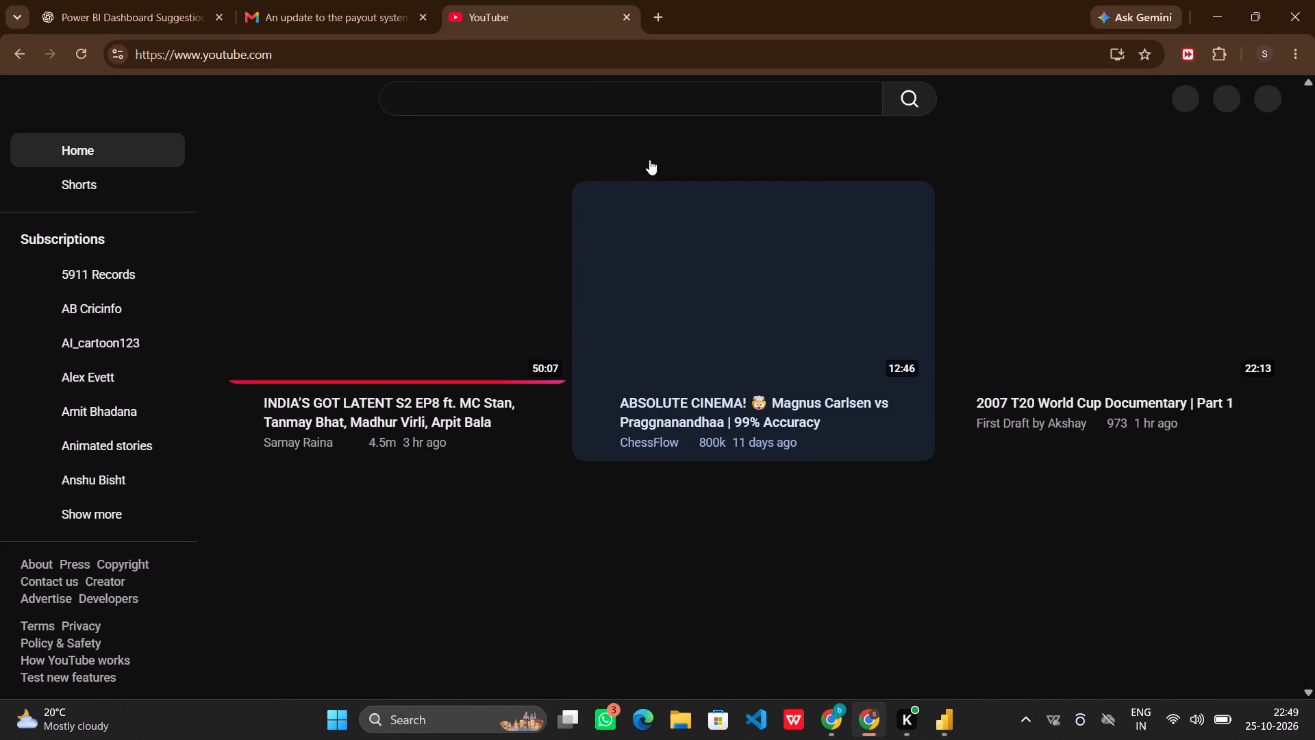
click(623, 92)
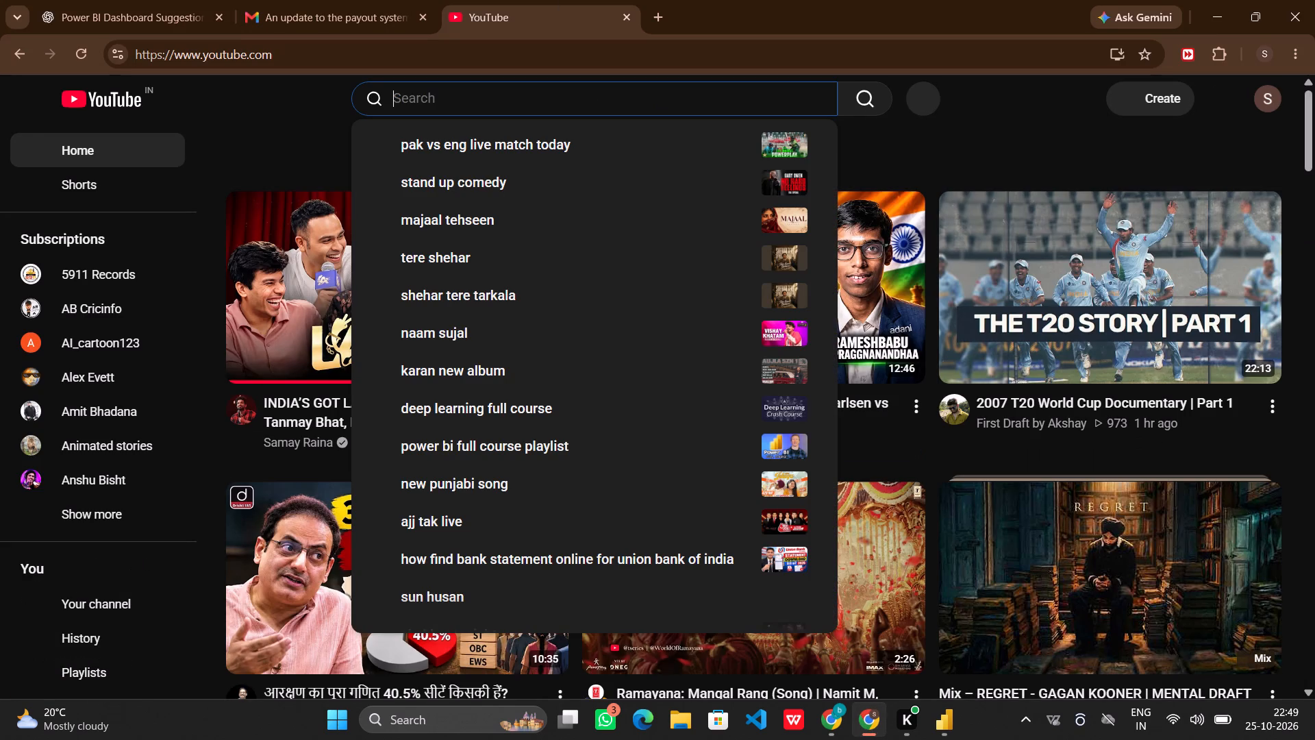
text(skyfall)
key(Return)
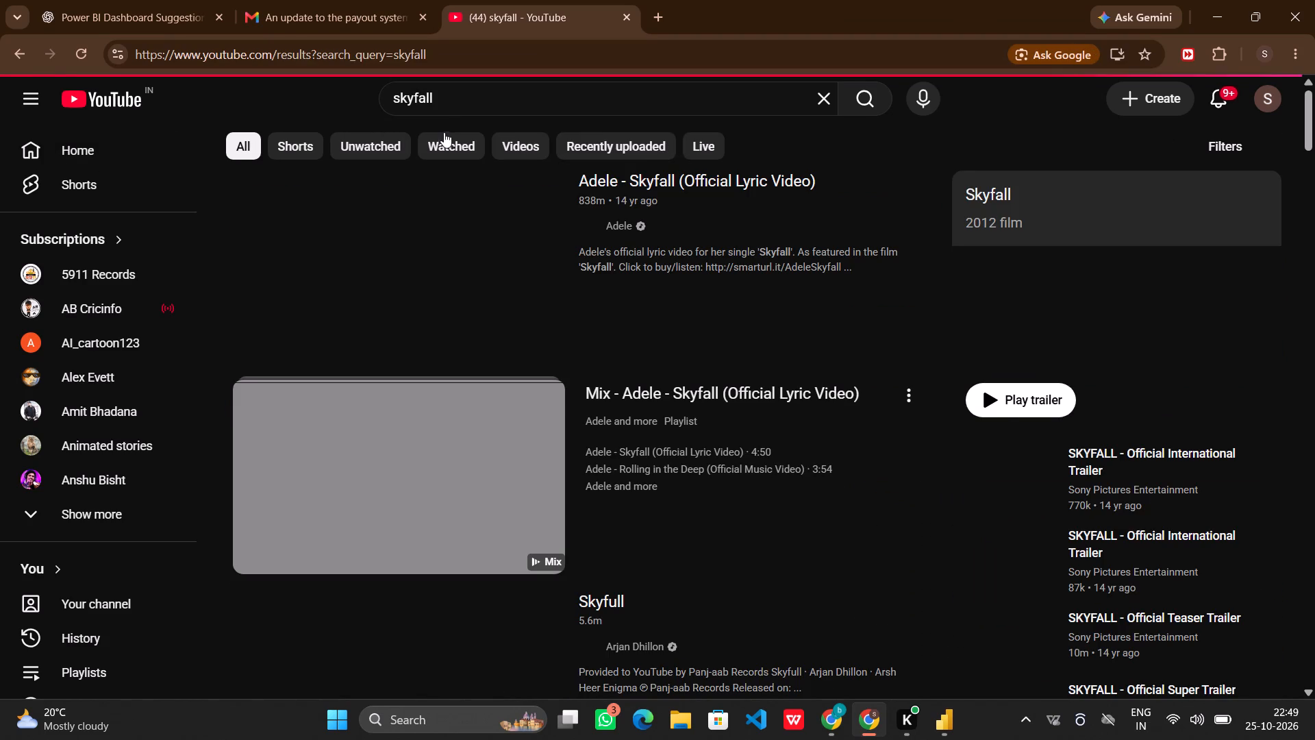
scroll(628, 289, down, 4)
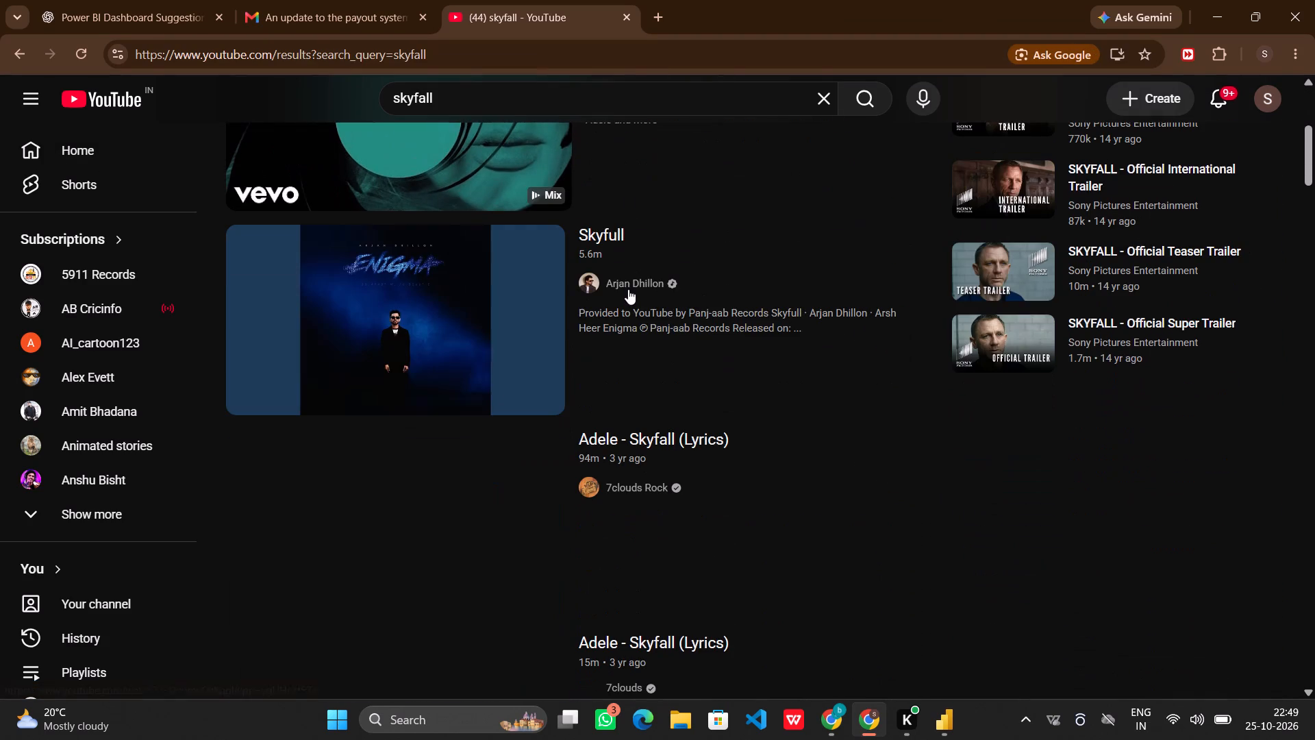
click(464, 280)
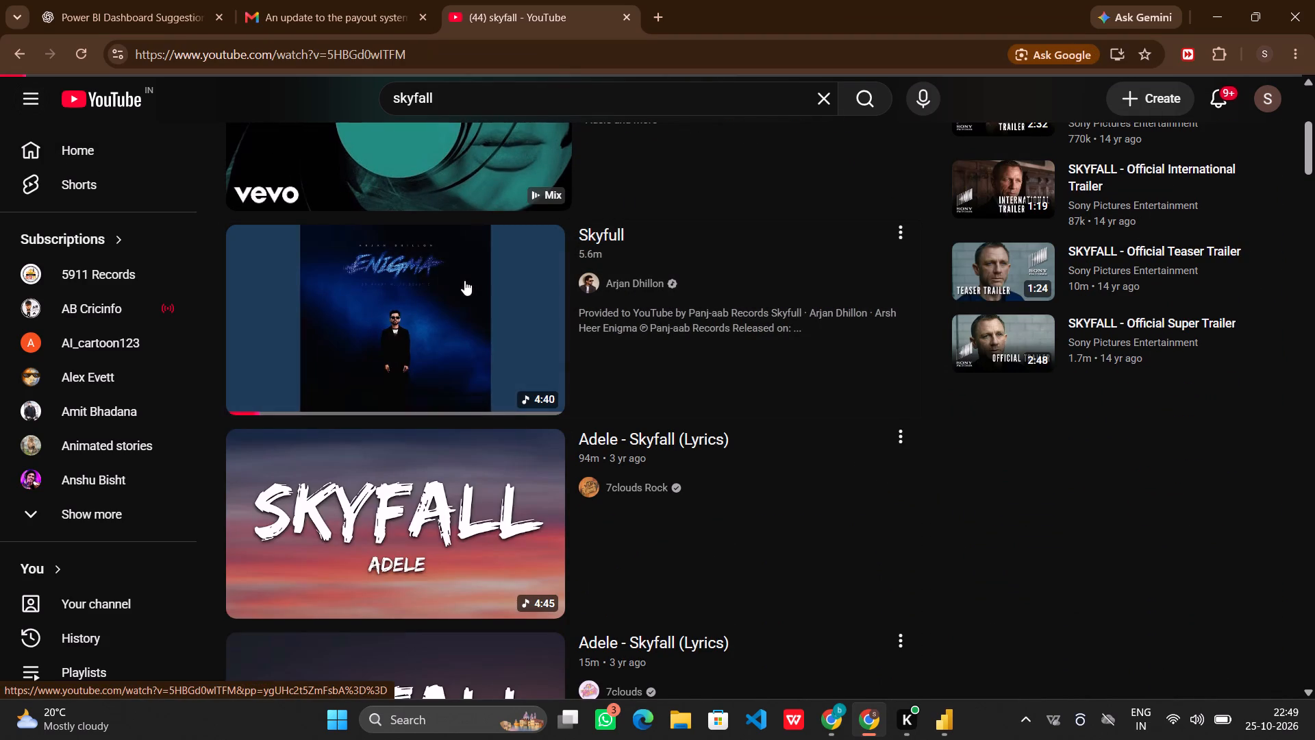
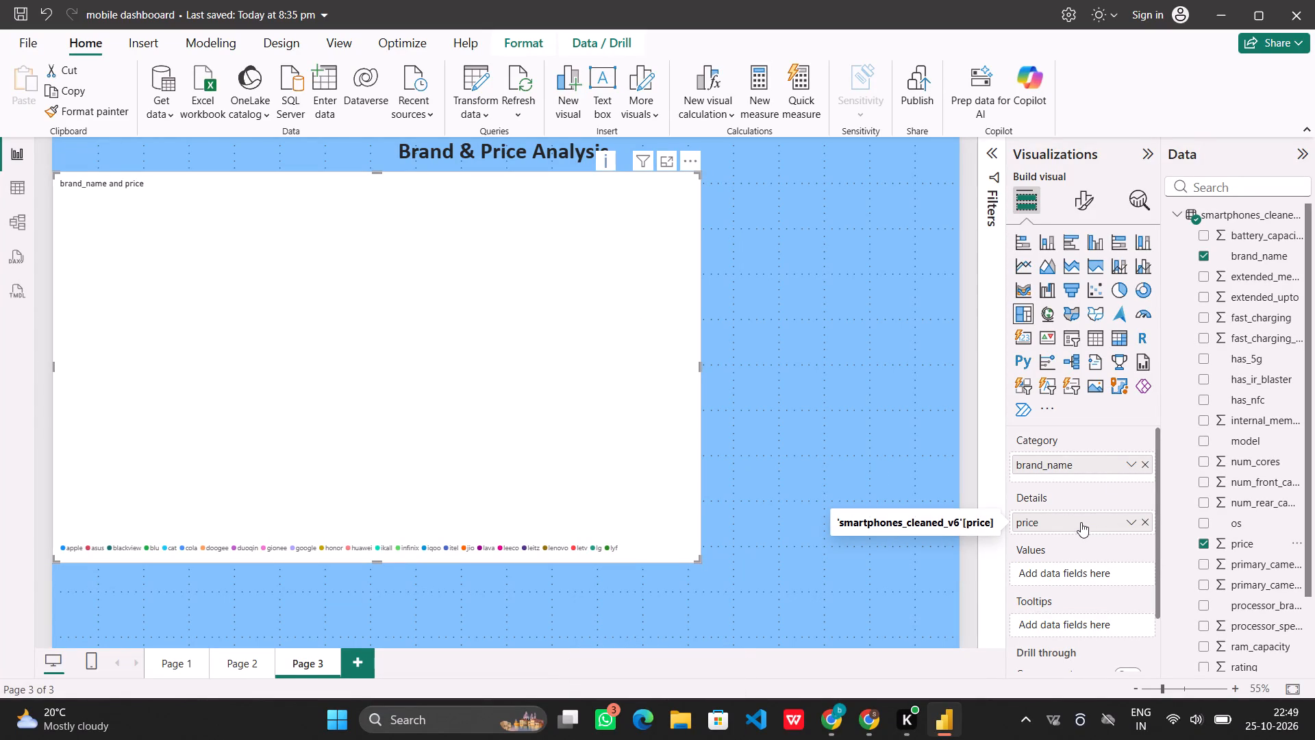
Move price from the treemap's Details to its Values and aggregate it as Average.
drag(1085, 521, 1079, 580)
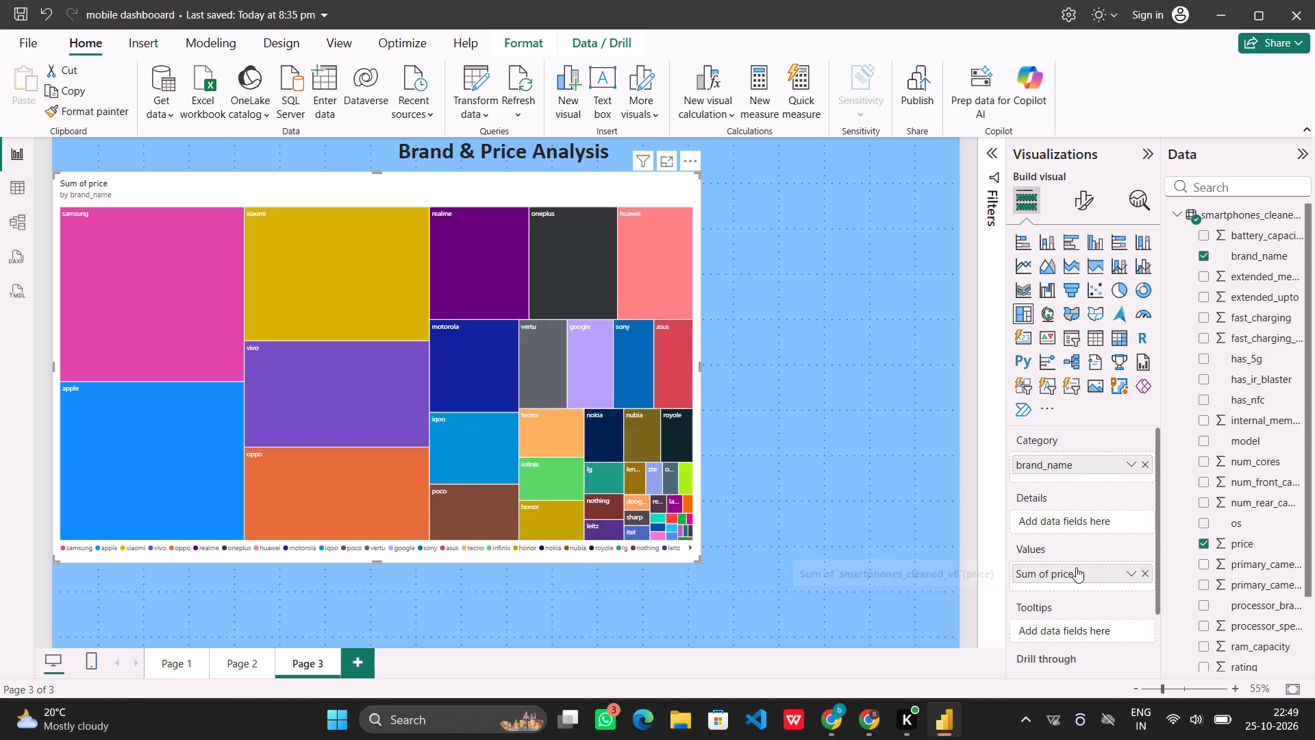
click(1130, 571)
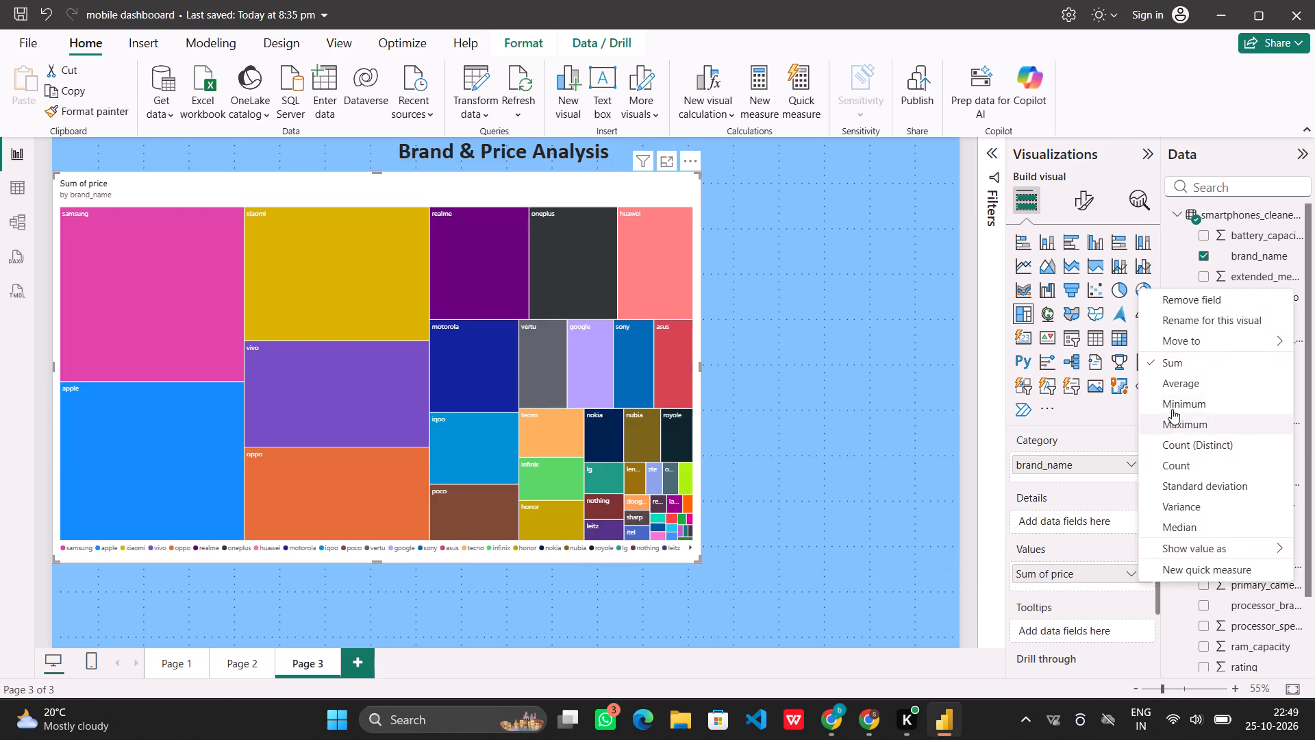
click(1178, 384)
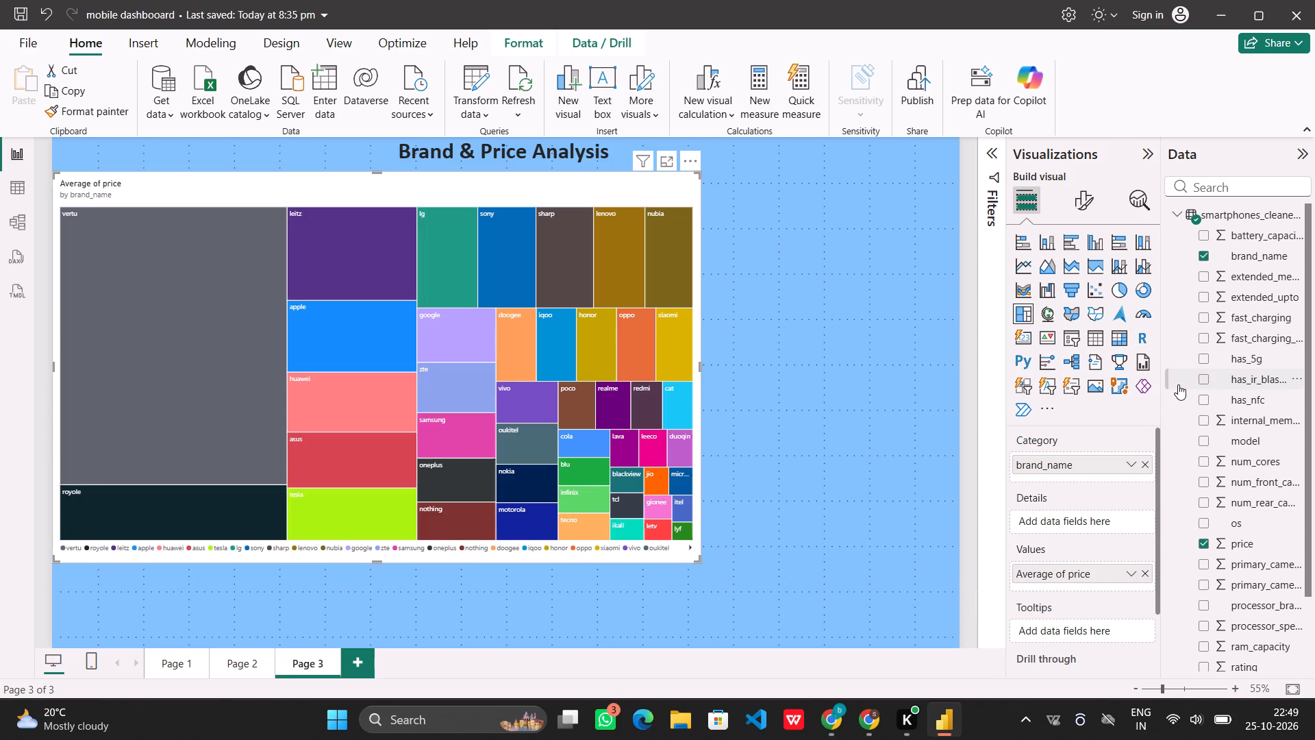
click(1132, 571)
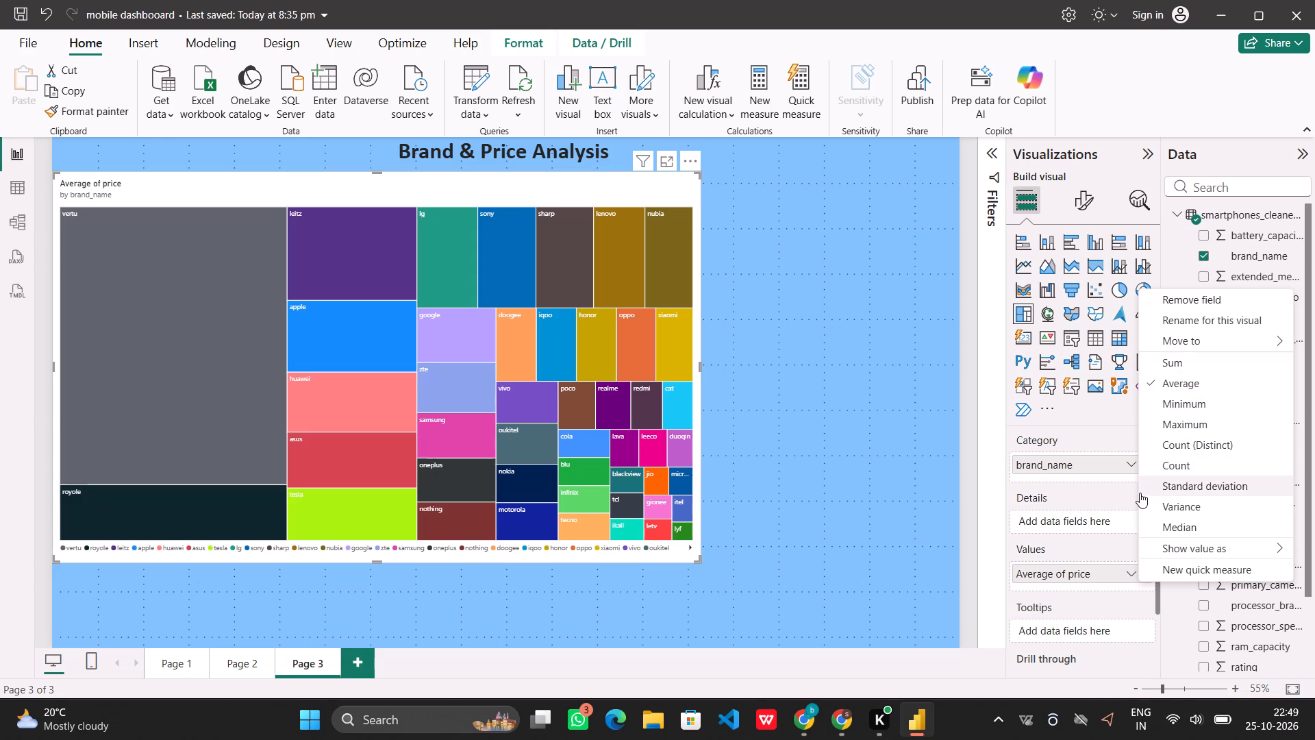
click(926, 439)
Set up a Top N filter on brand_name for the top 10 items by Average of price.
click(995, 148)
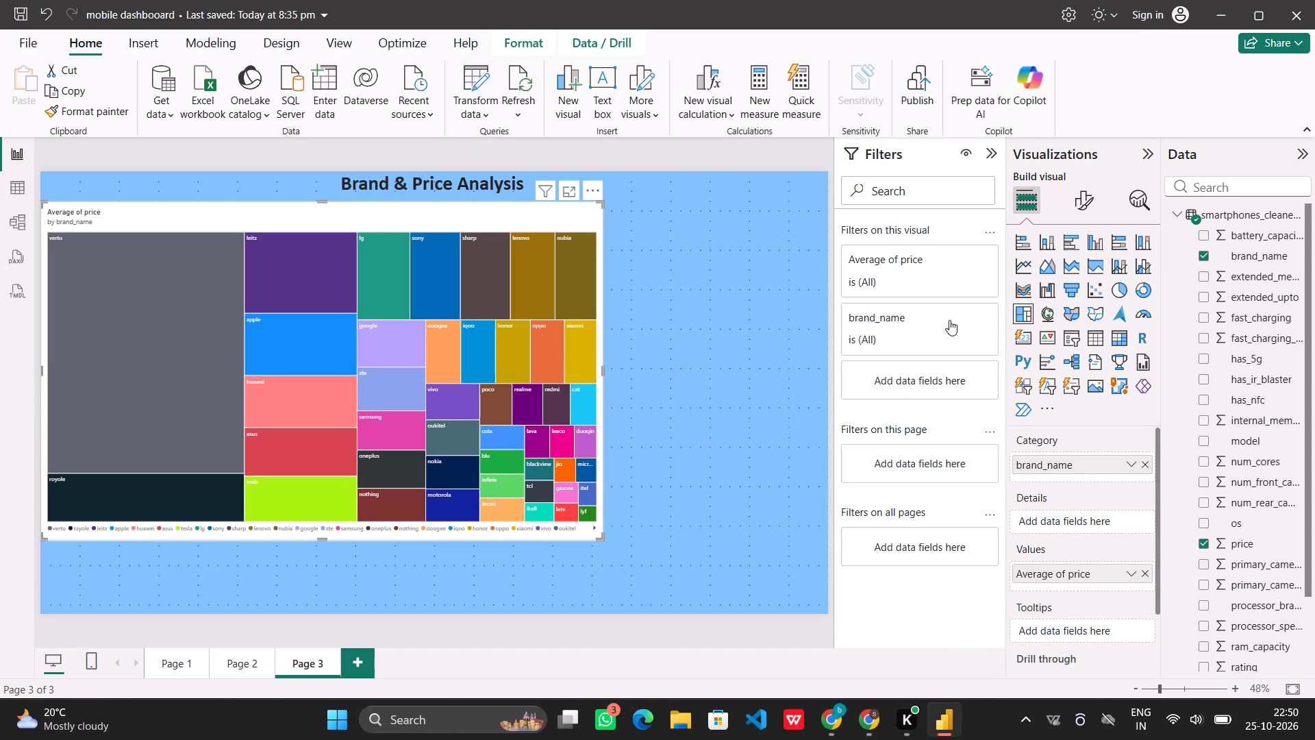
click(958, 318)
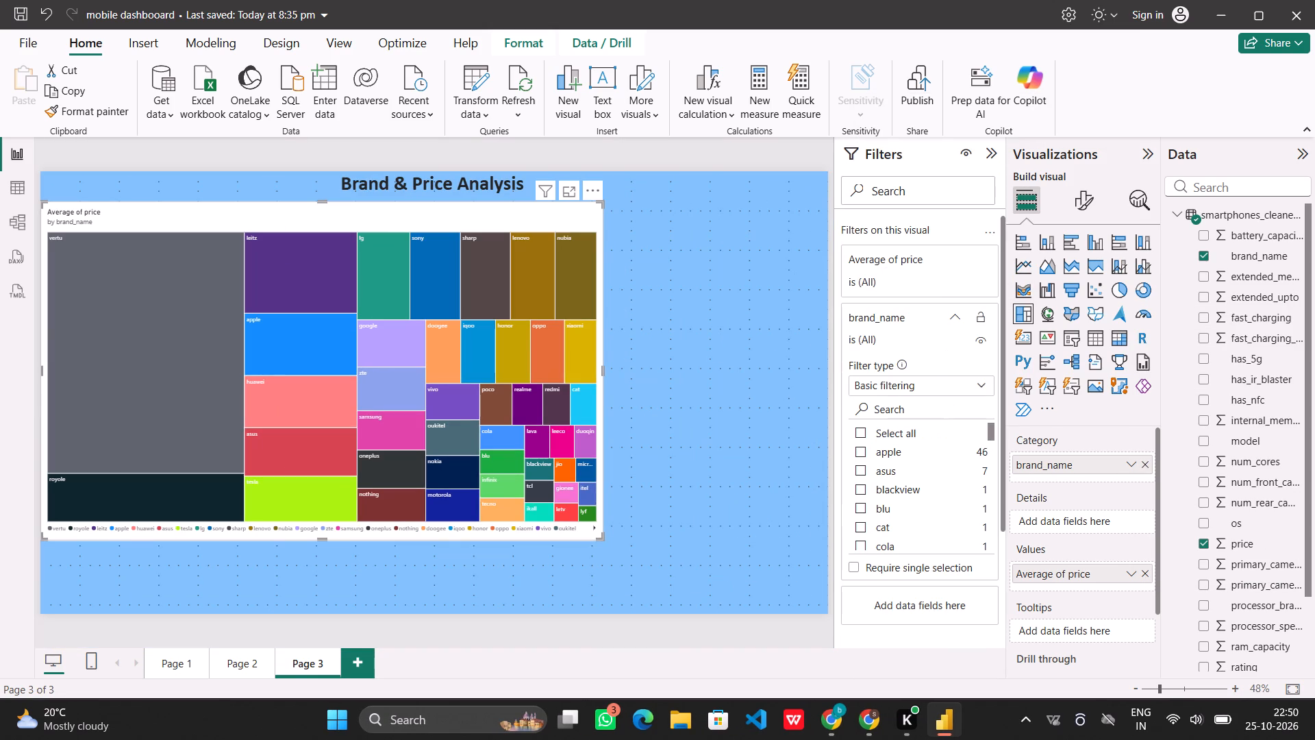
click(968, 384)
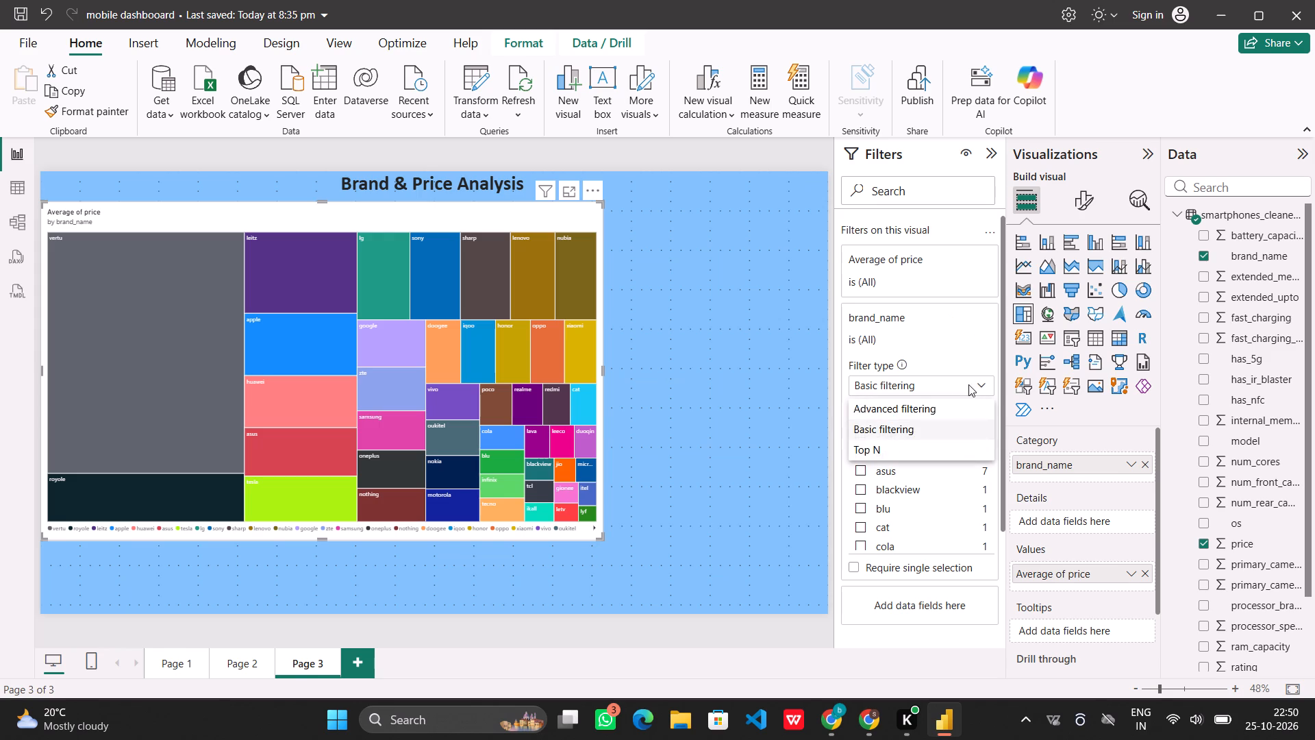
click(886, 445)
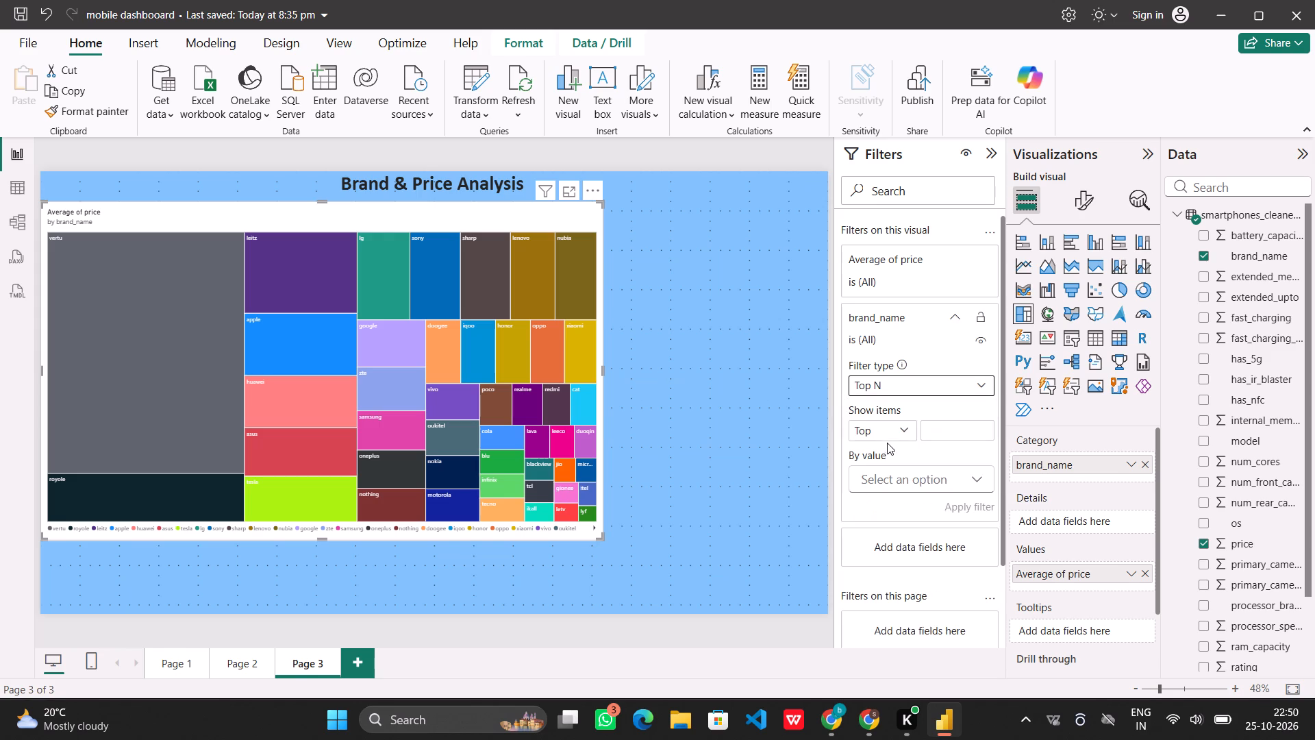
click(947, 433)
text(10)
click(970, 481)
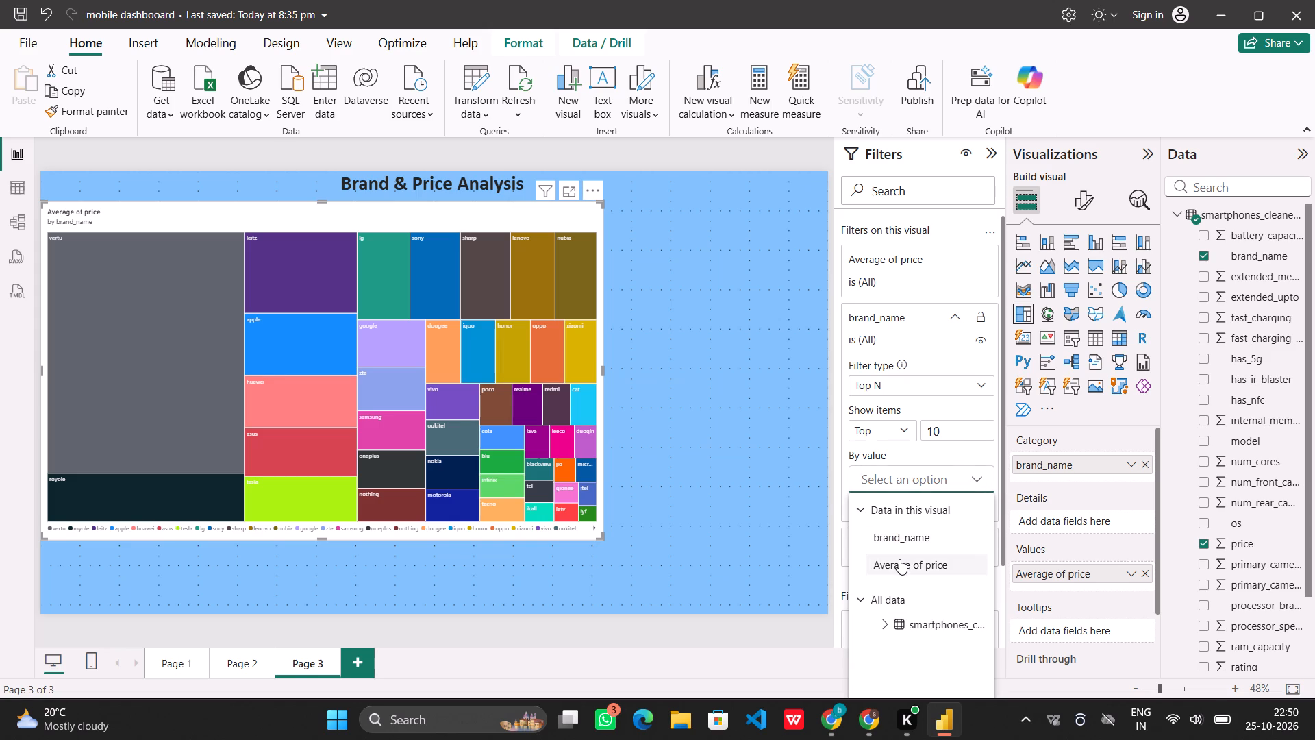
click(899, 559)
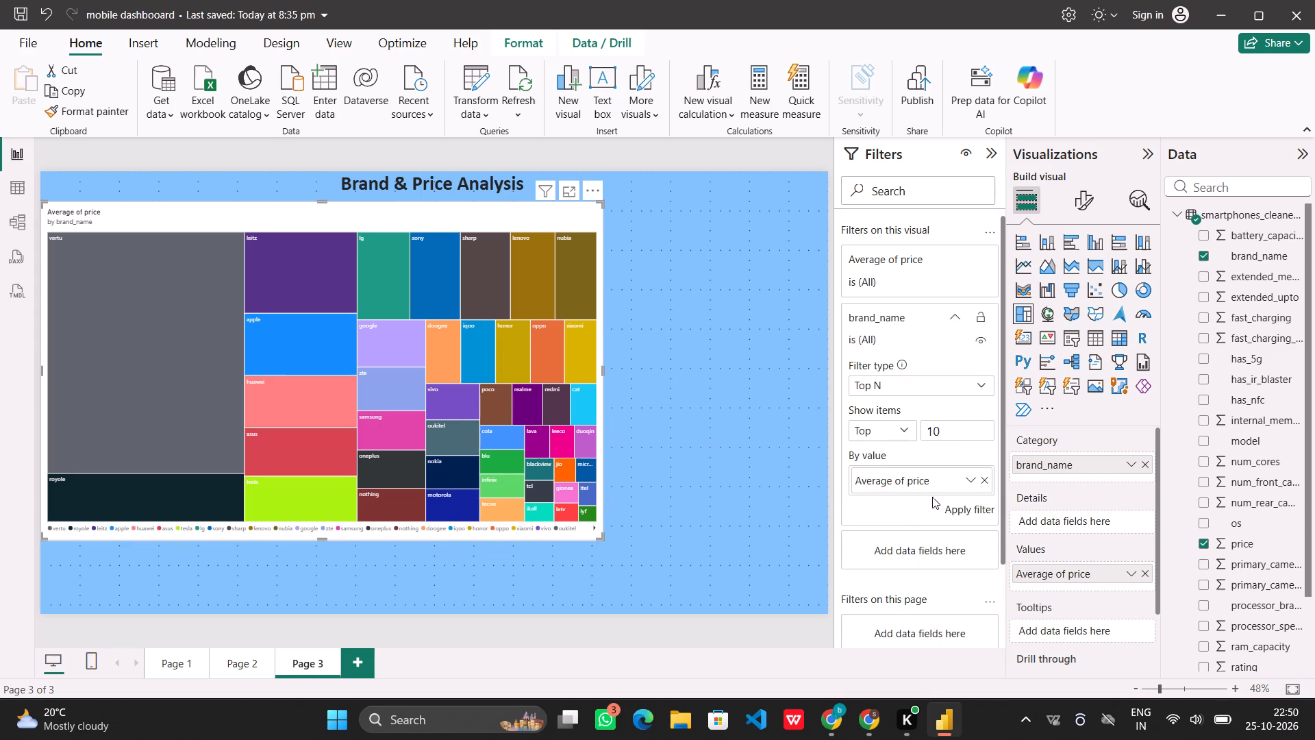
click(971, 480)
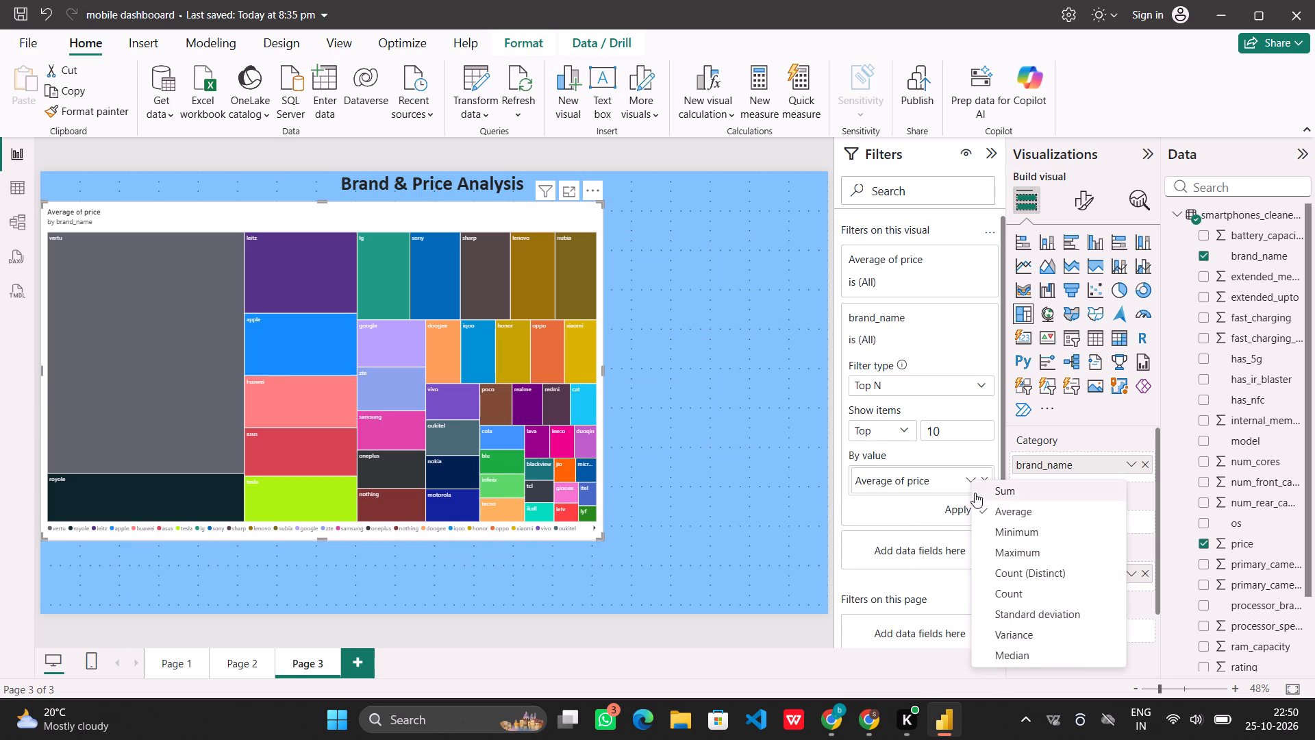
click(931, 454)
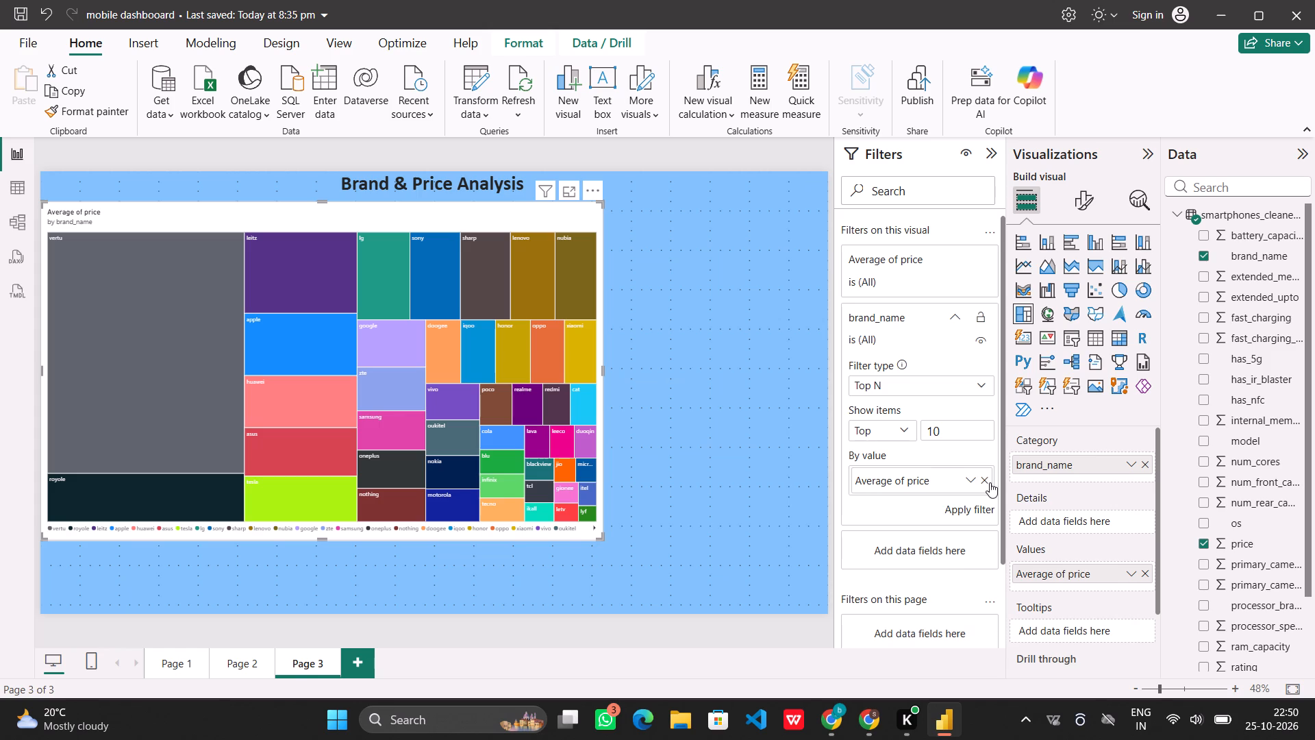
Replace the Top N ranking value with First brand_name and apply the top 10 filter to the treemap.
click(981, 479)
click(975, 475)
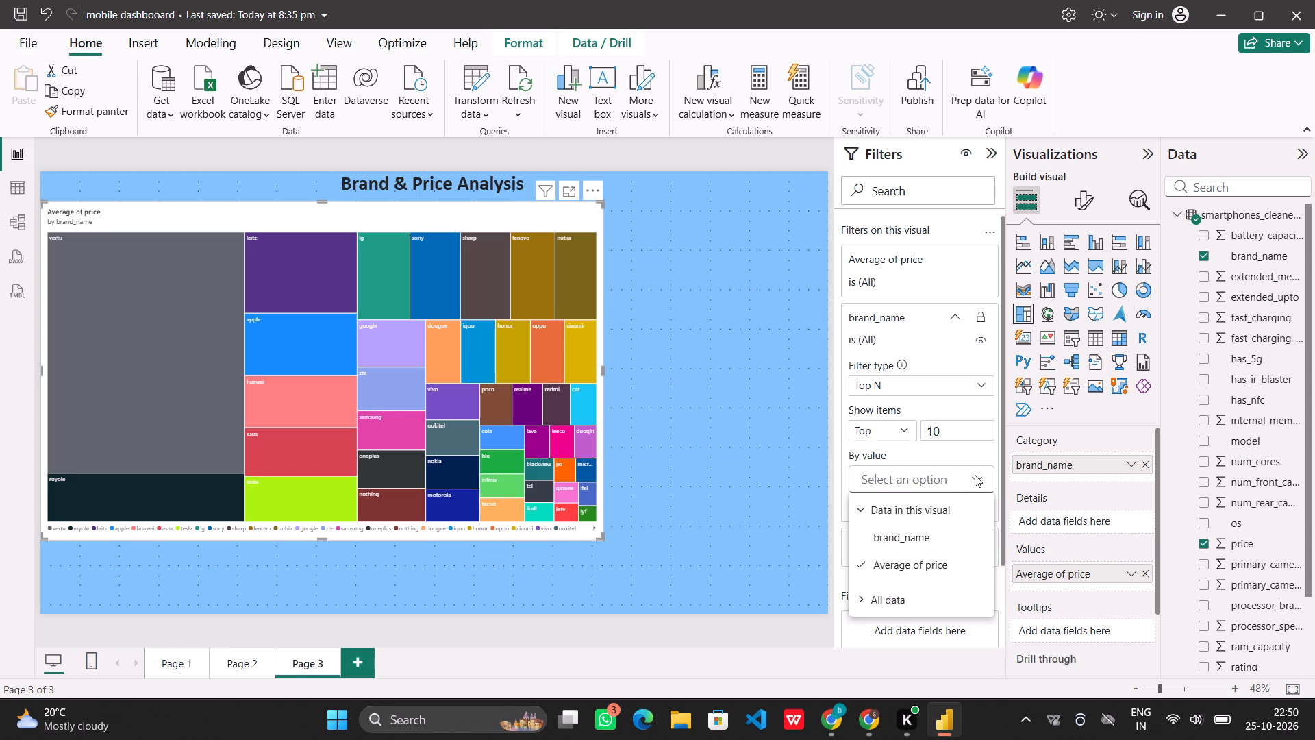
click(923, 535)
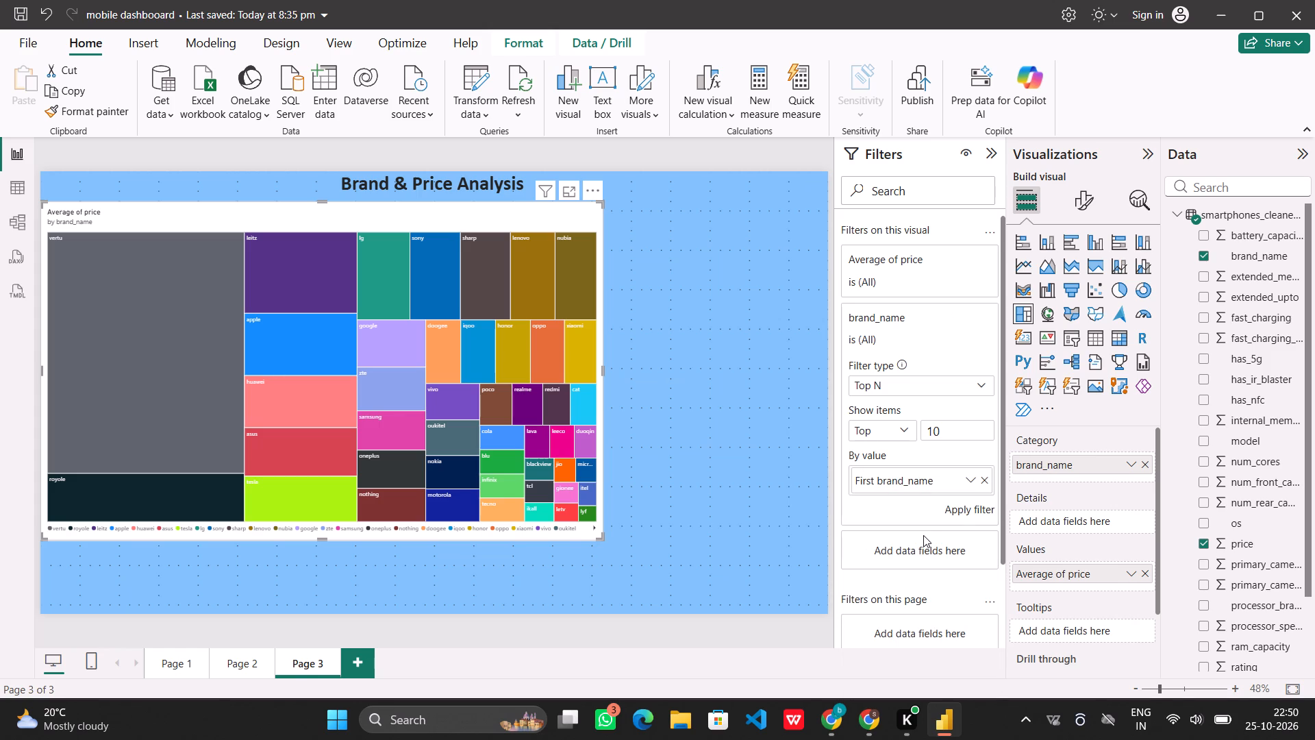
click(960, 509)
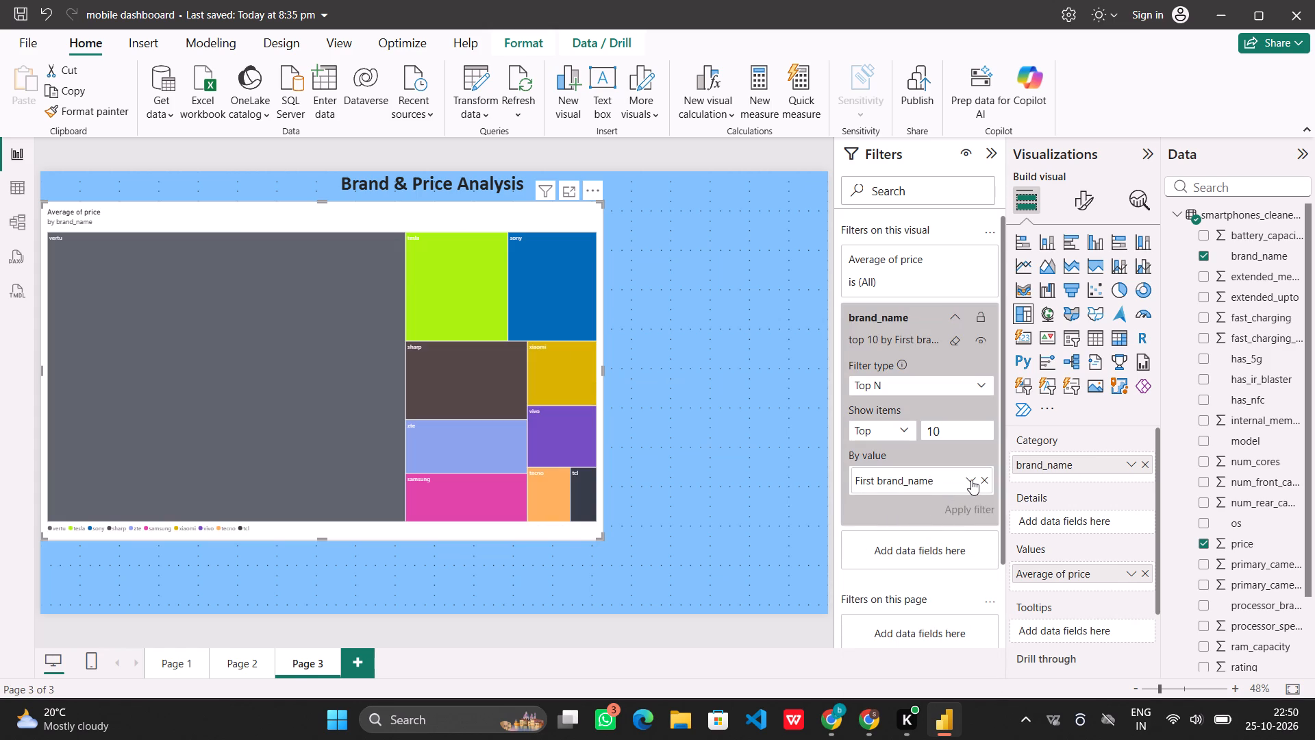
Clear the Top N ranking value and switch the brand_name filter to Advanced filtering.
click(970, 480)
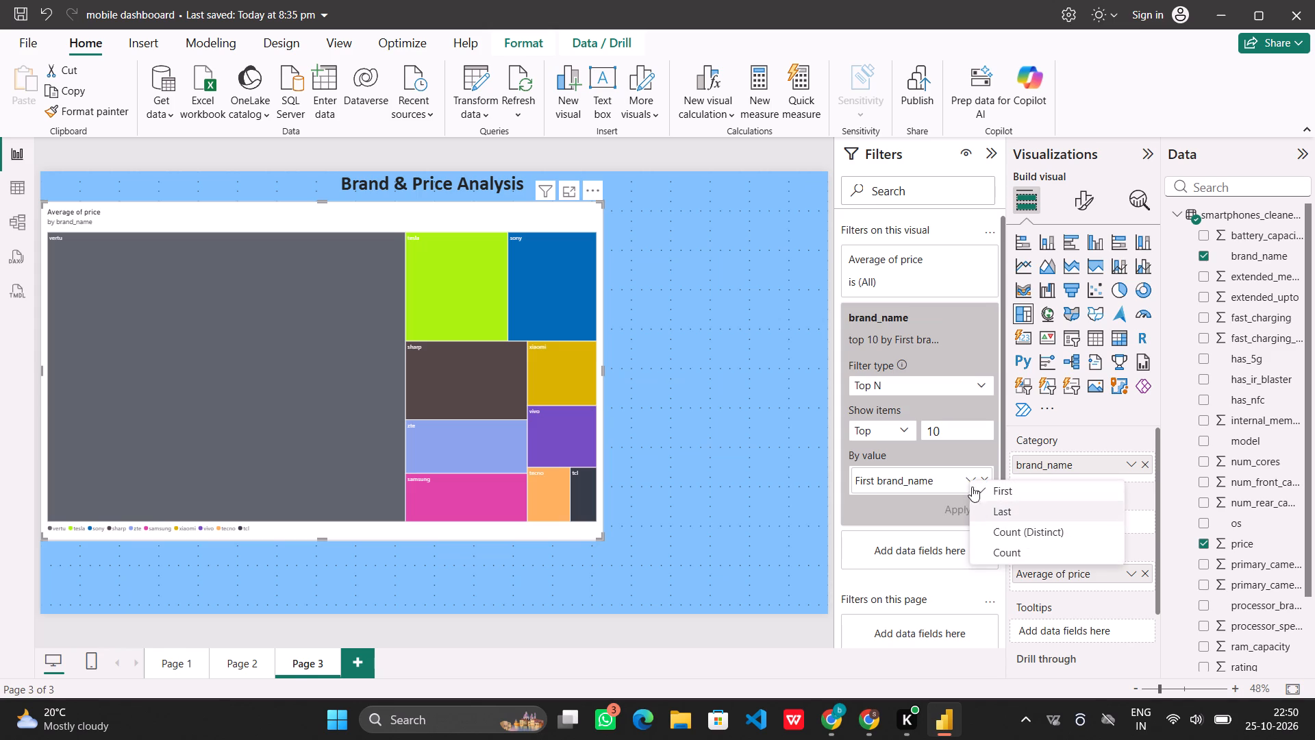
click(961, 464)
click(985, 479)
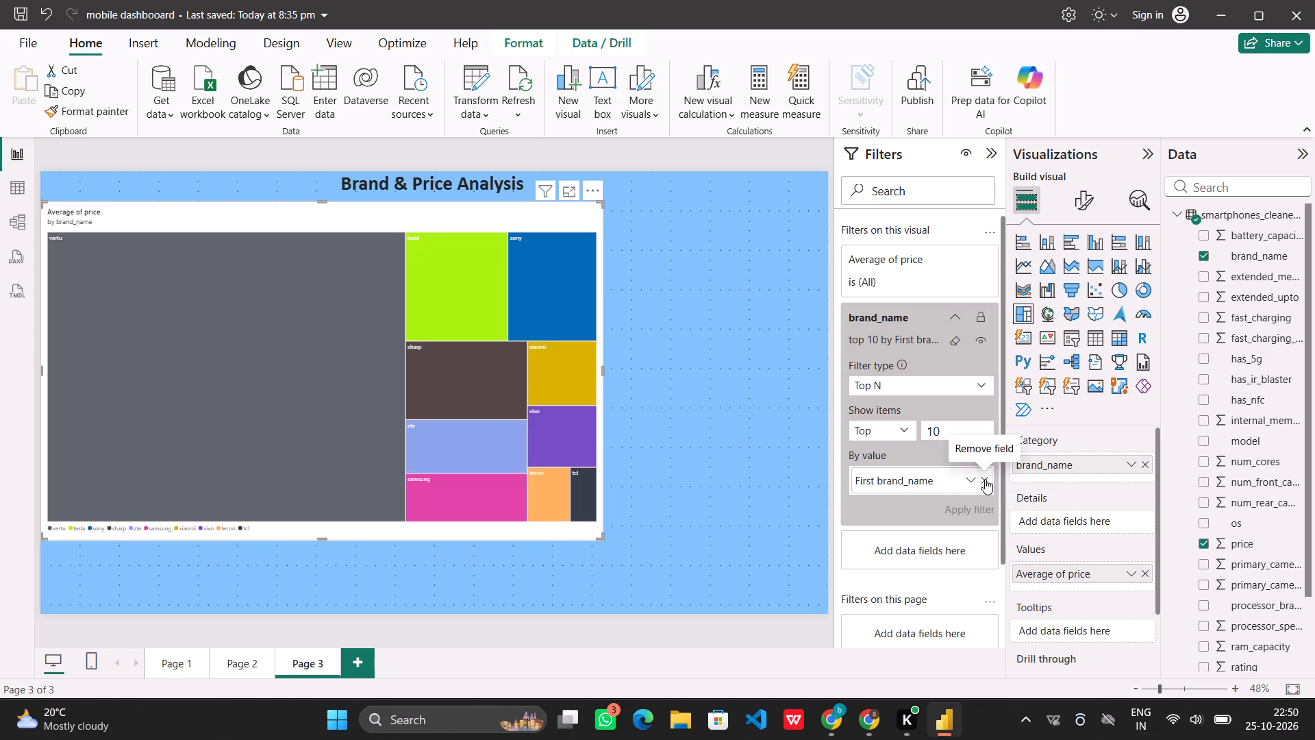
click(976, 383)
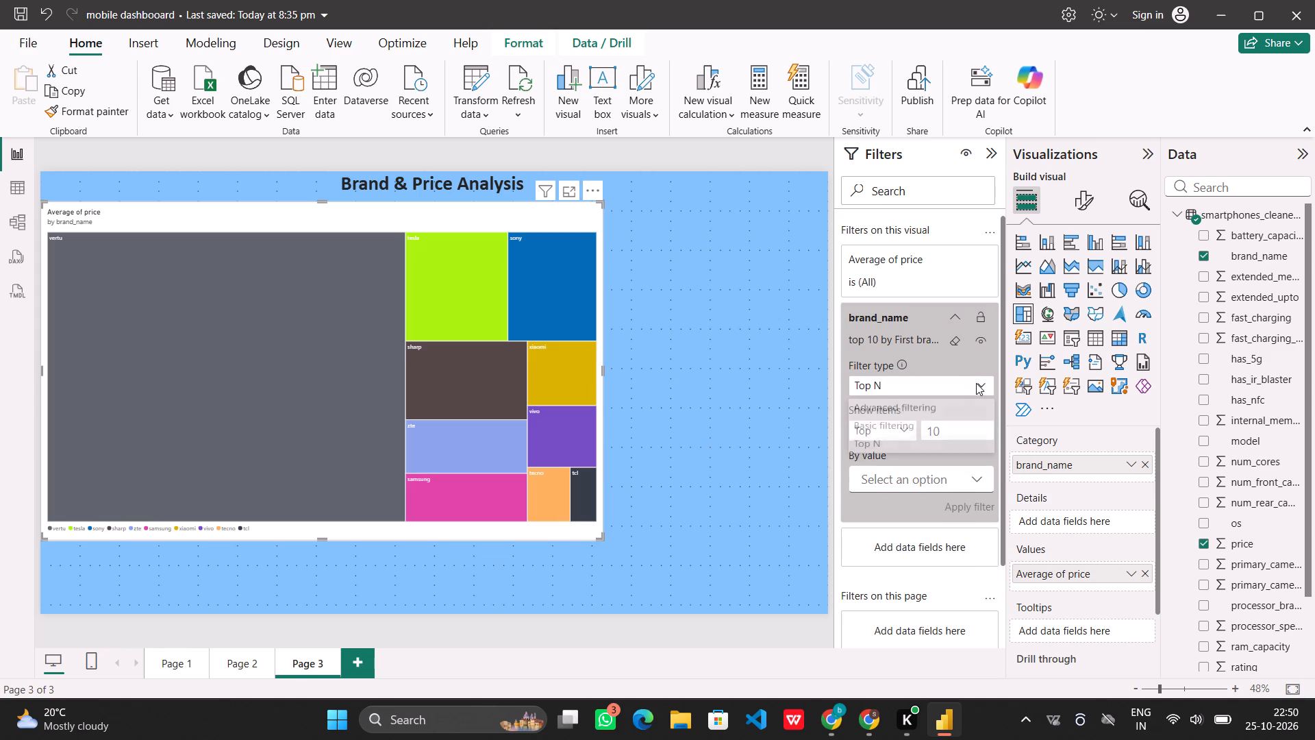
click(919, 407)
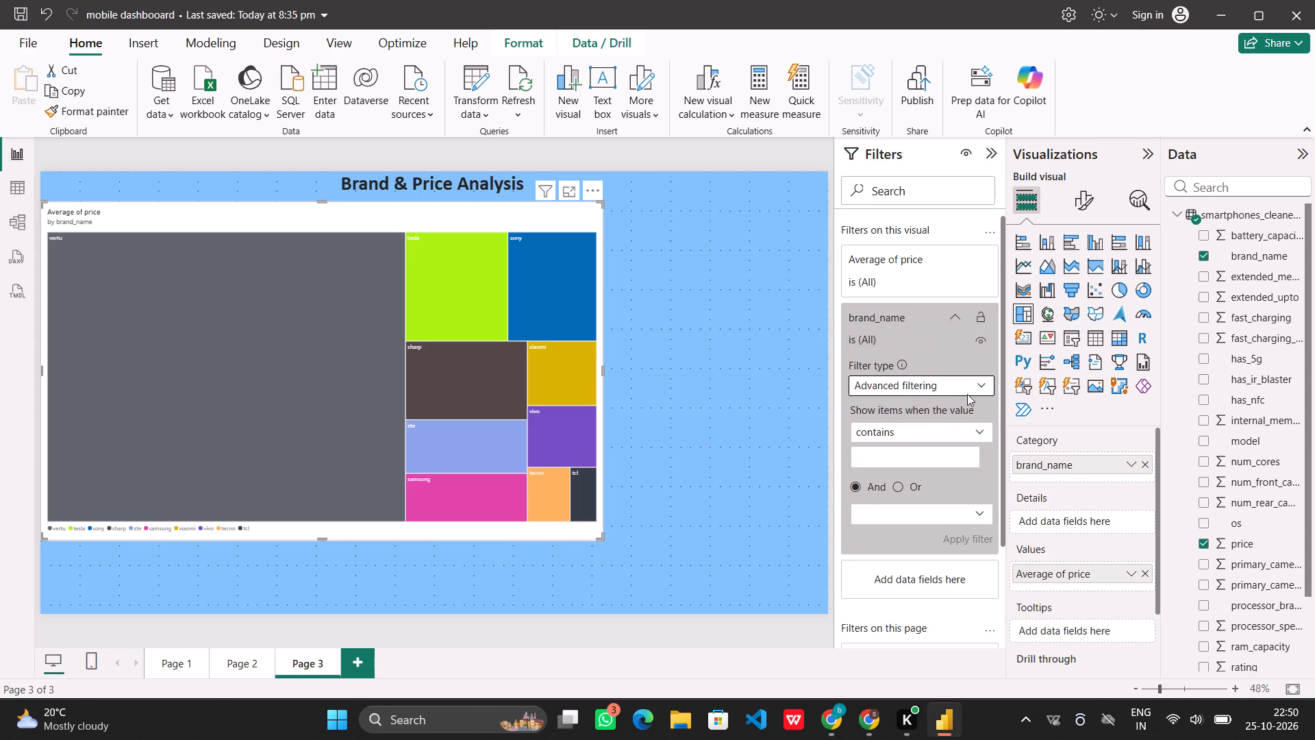
Switch the brand_name filter to Basic filtering and include apple, xiaomi, vivo and samsung.
click(984, 383)
click(903, 431)
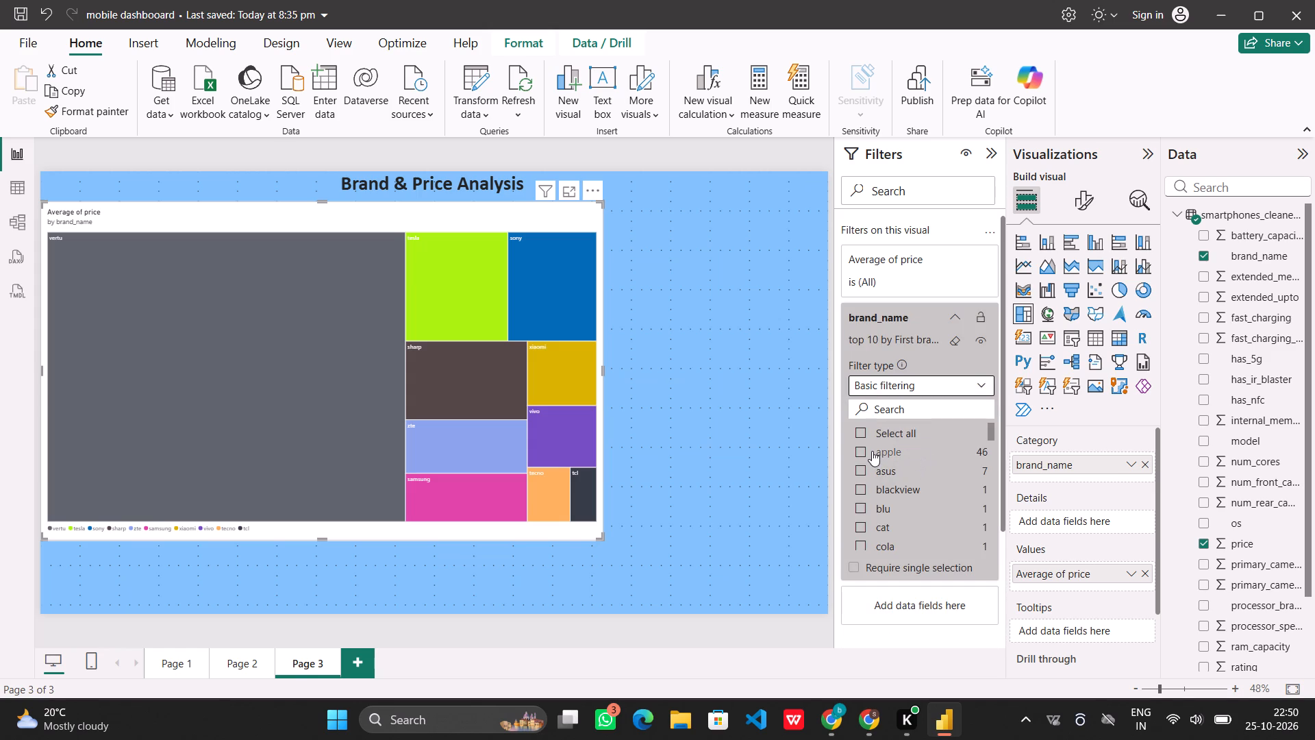
click(872, 450)
scroll(894, 471, down, 3)
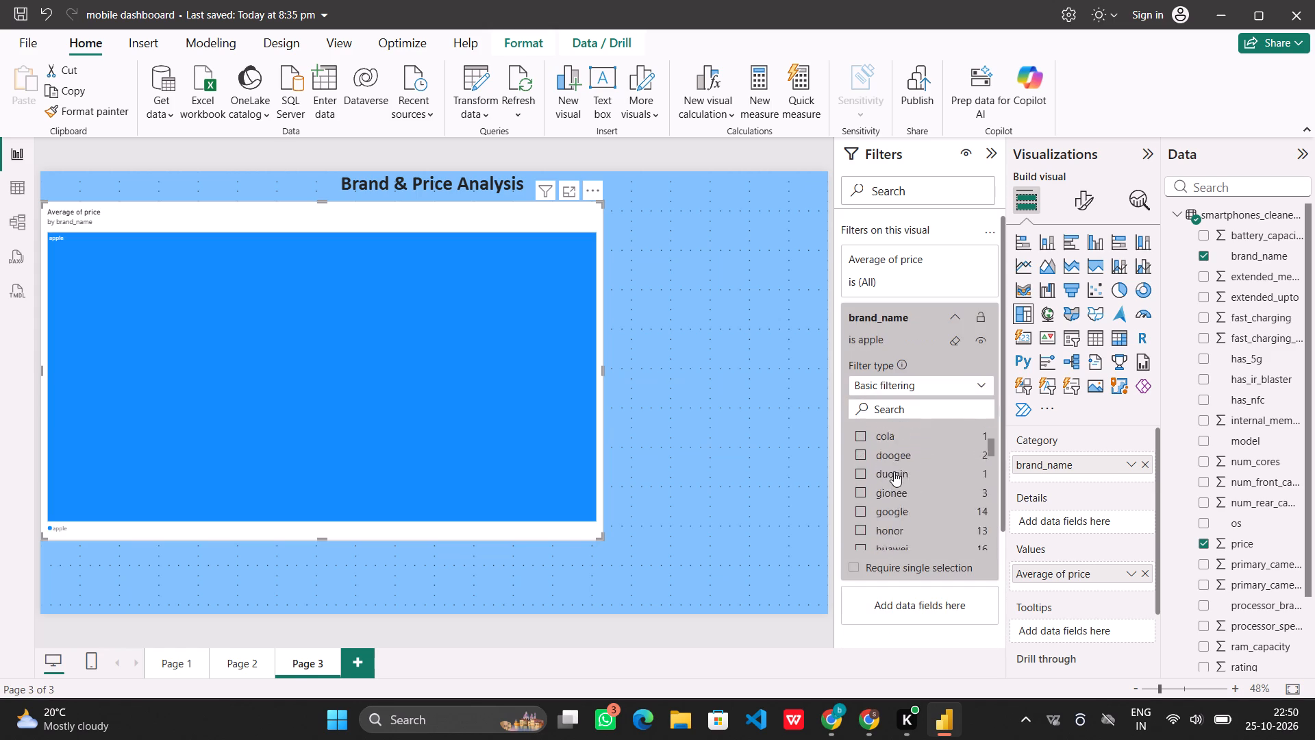
scroll(894, 471, down, 17)
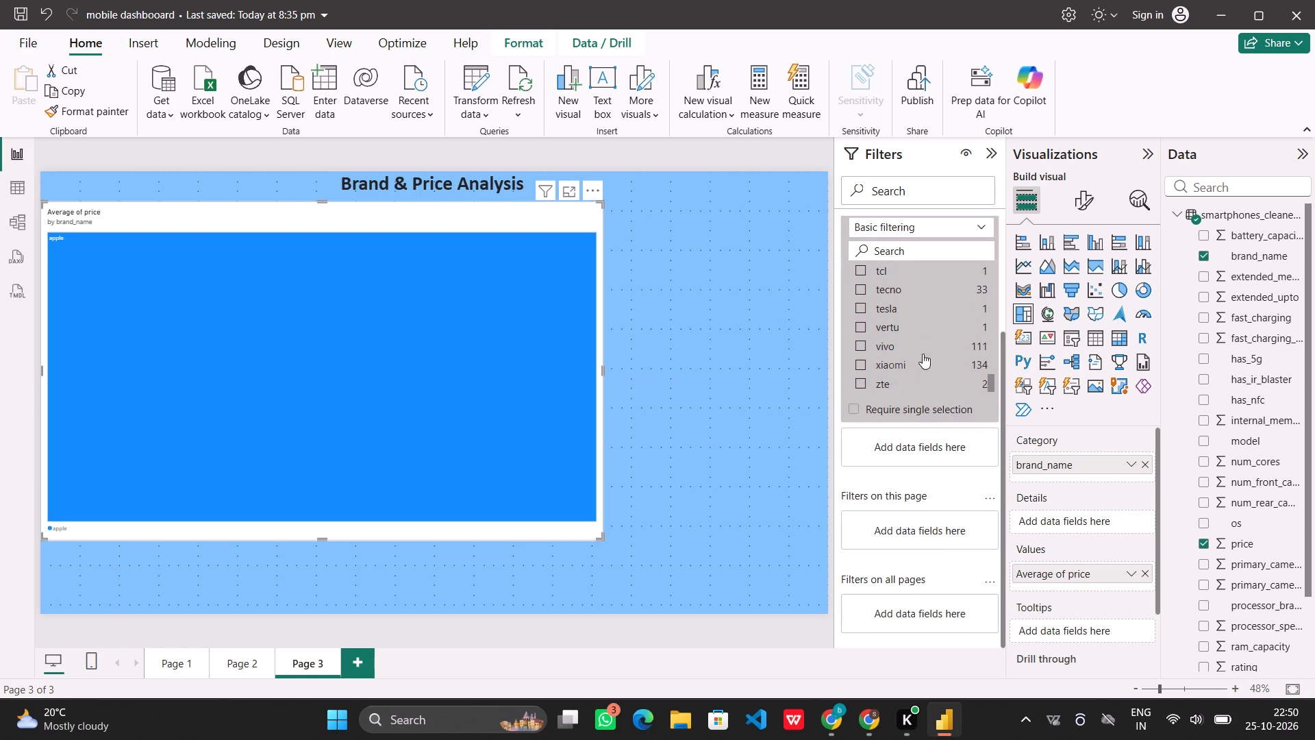
click(884, 363)
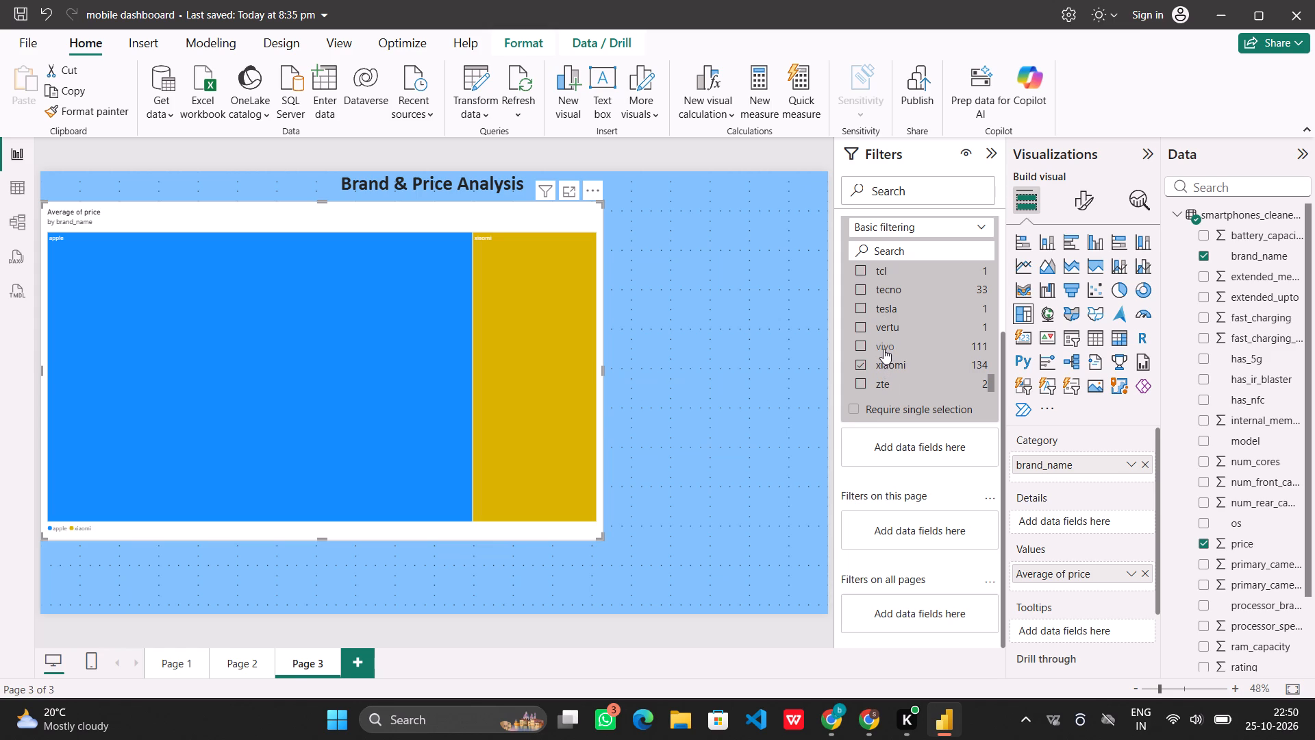
click(884, 349)
scroll(907, 334, up, 1)
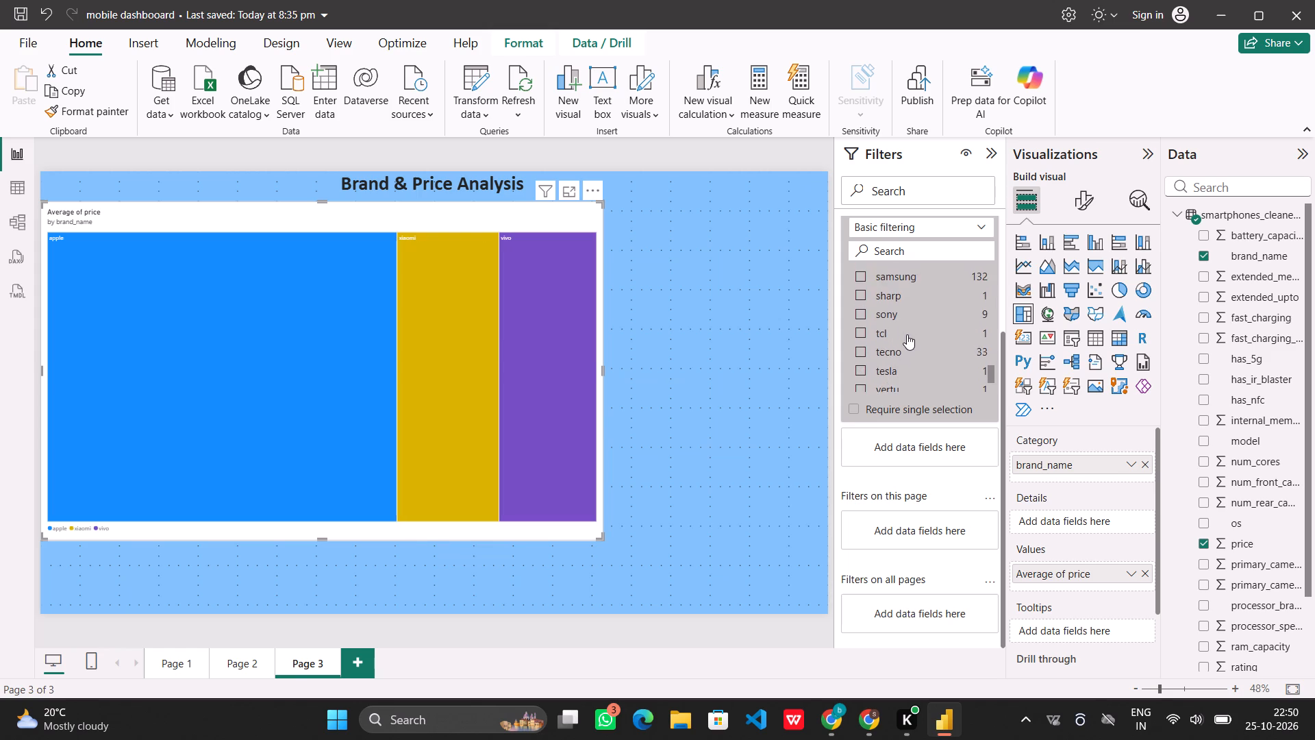
scroll(907, 334, up, 1)
click(893, 308)
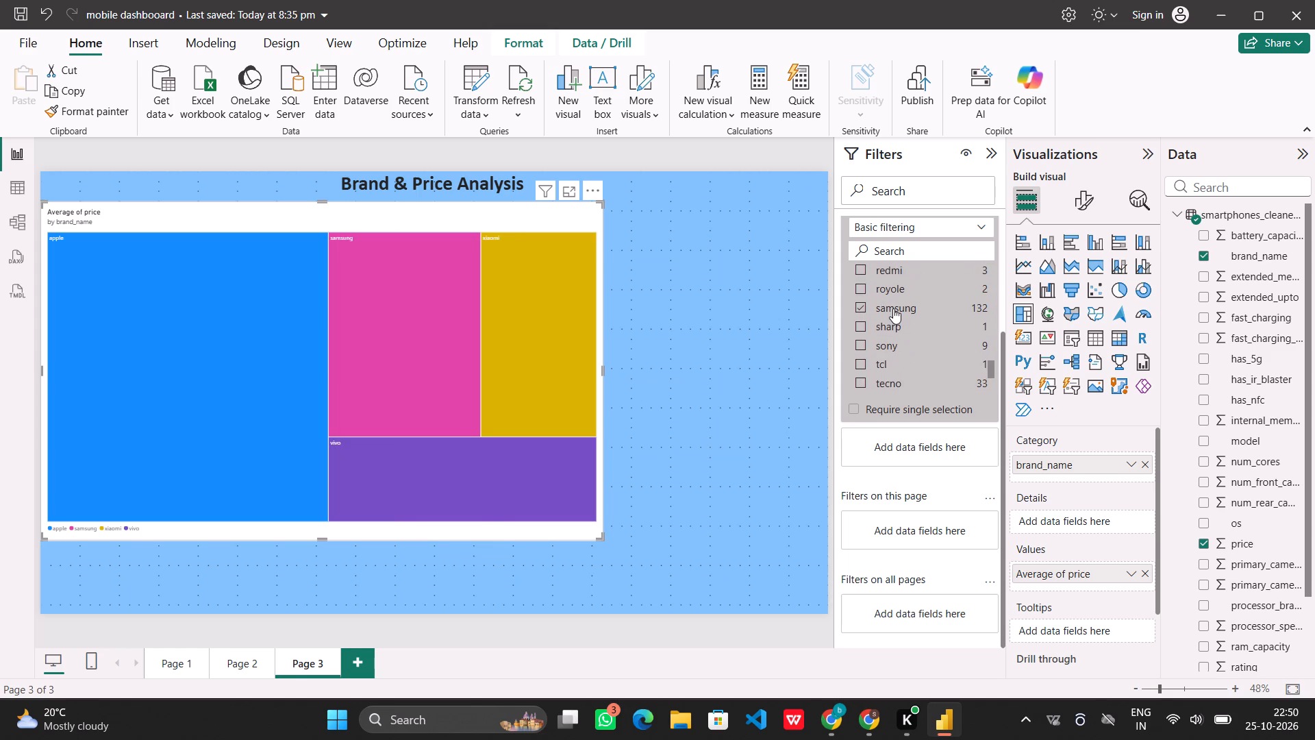
Add realme, oppo, oneplus and motorola to the brands included in the treemap's brand_name filter.
scroll(893, 308, up, 1)
click(891, 317)
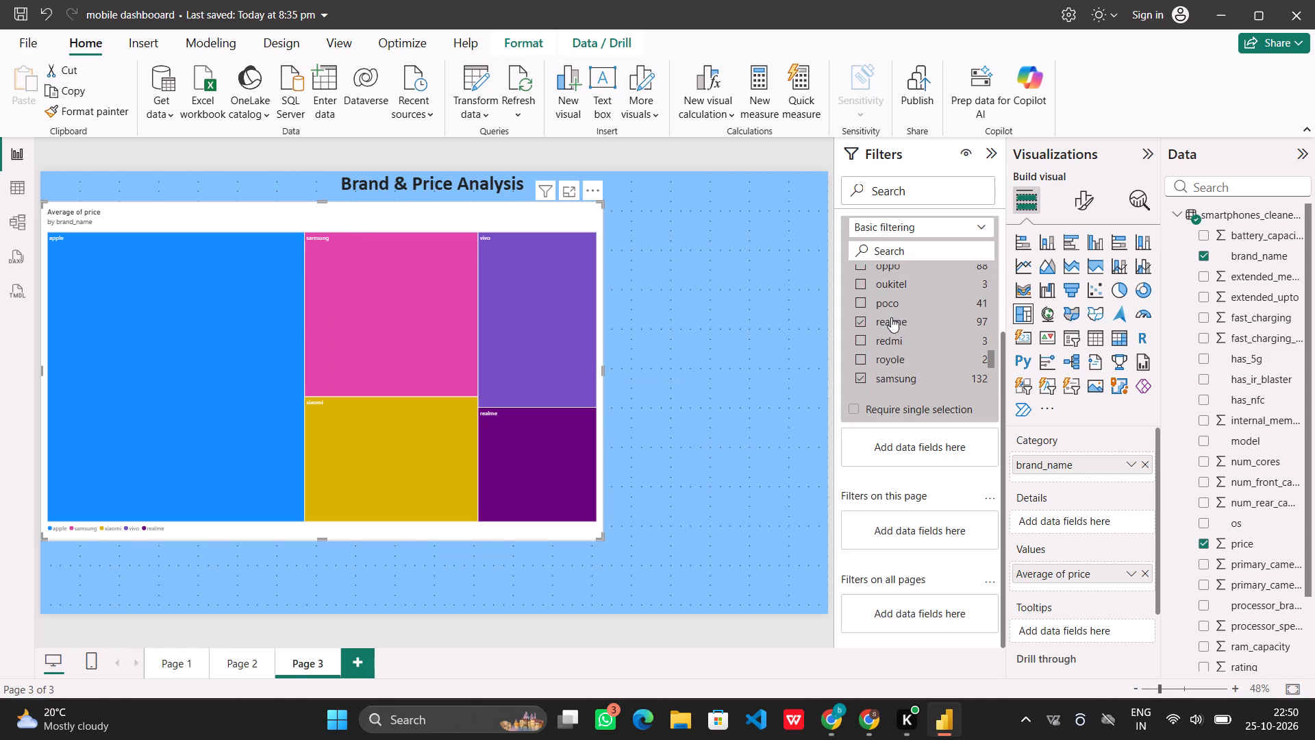
scroll(891, 317, up, 1)
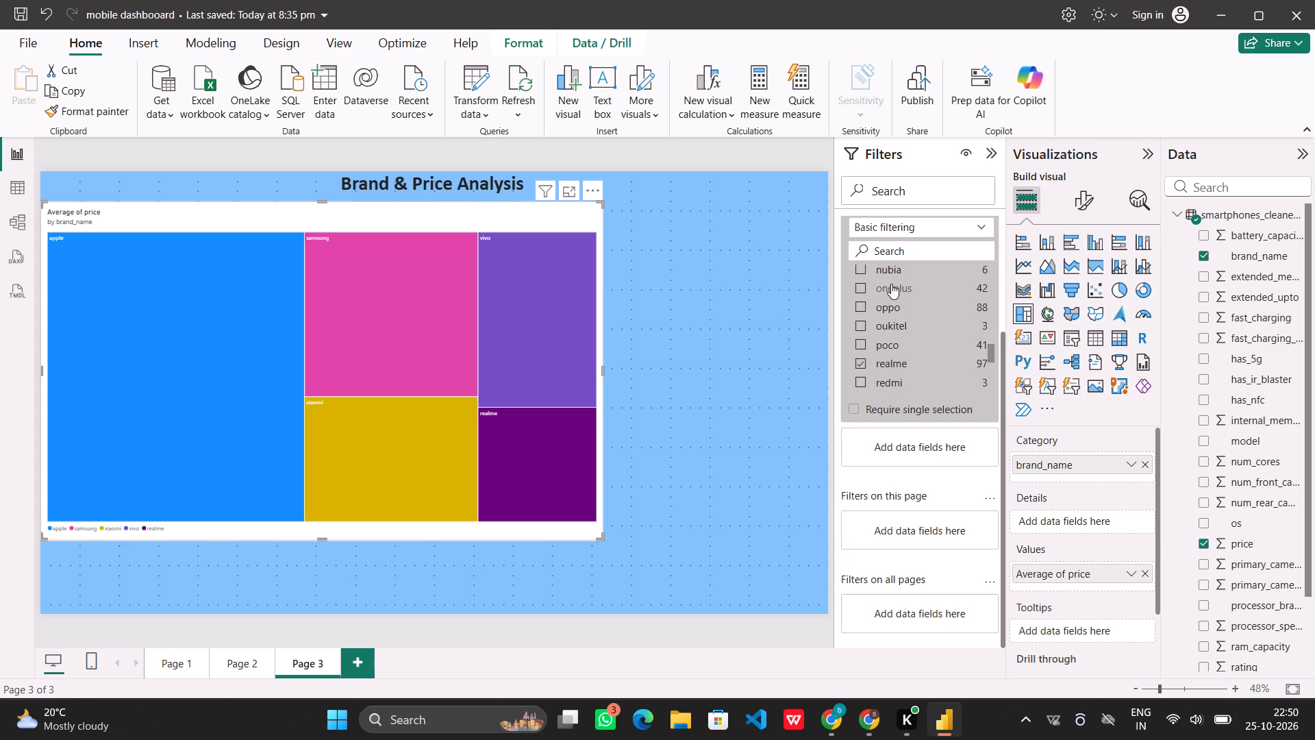
click(890, 304)
scroll(890, 304, up, 1)
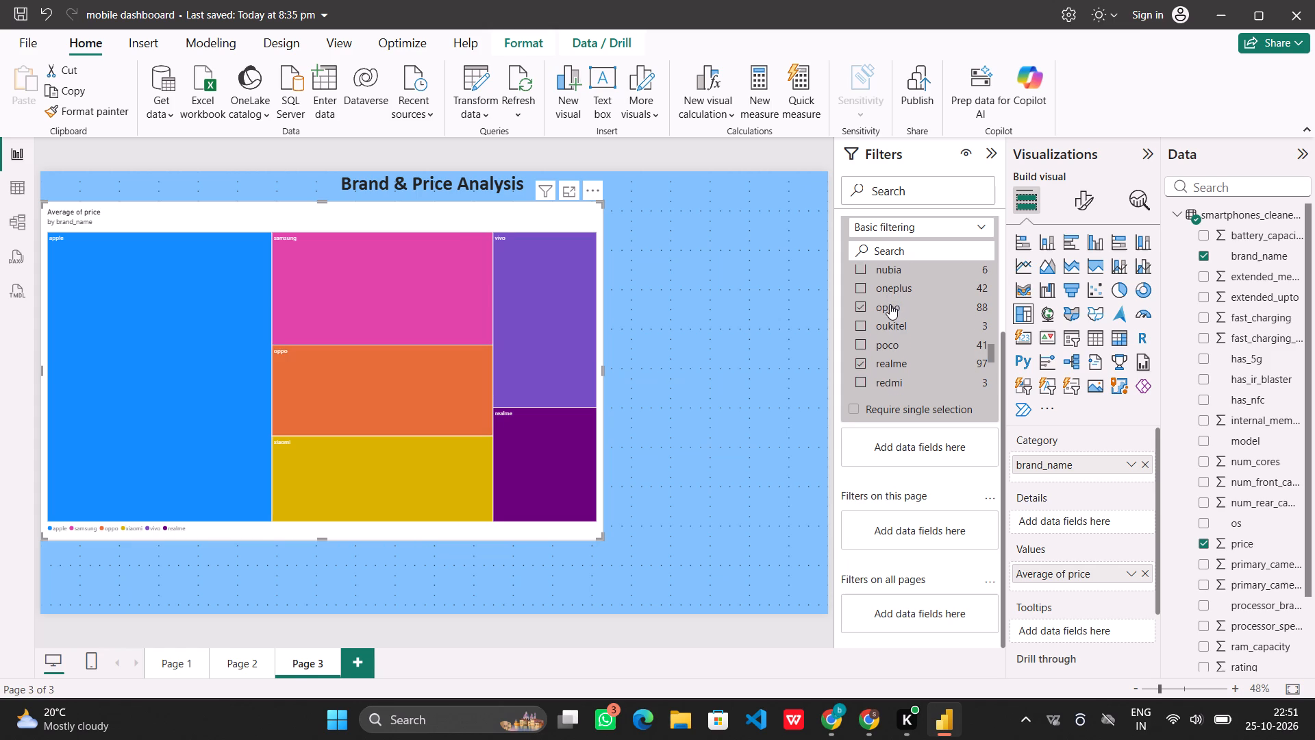
scroll(890, 304, up, 1)
scroll(891, 322, down, 1)
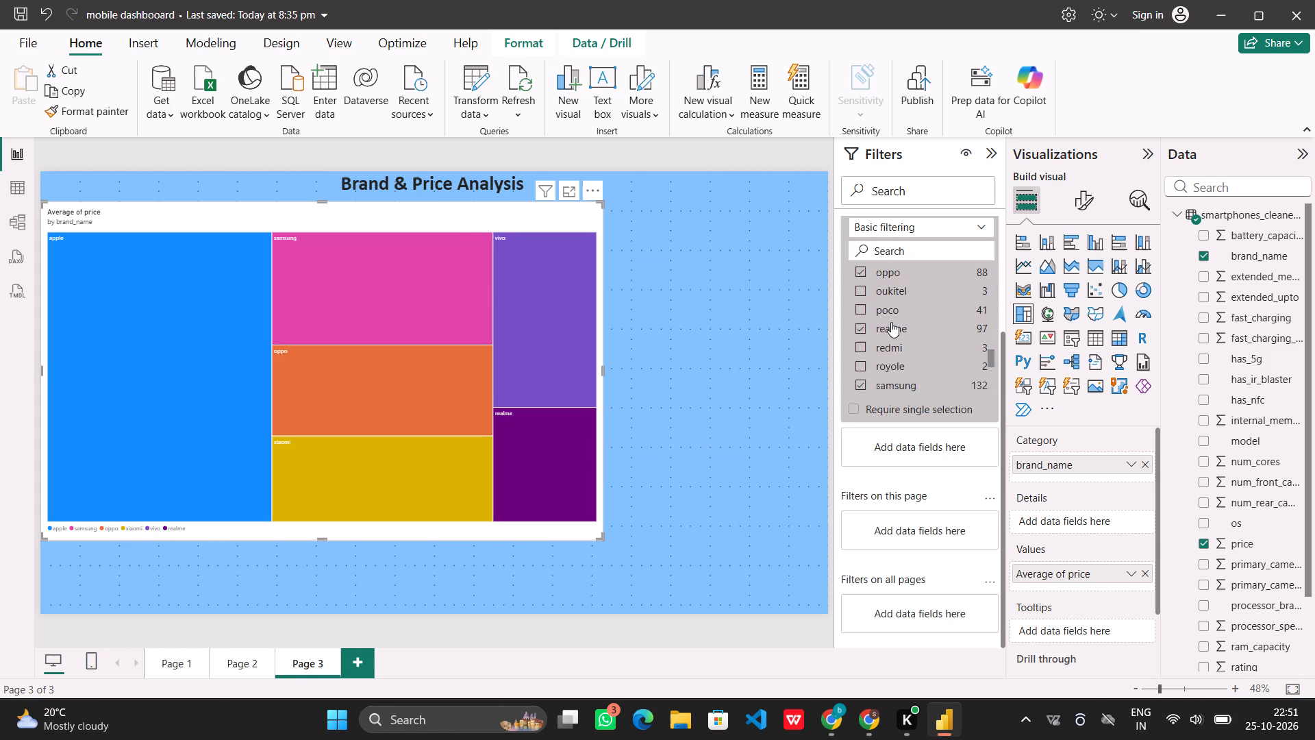
scroll(891, 322, down, 1)
click(892, 288)
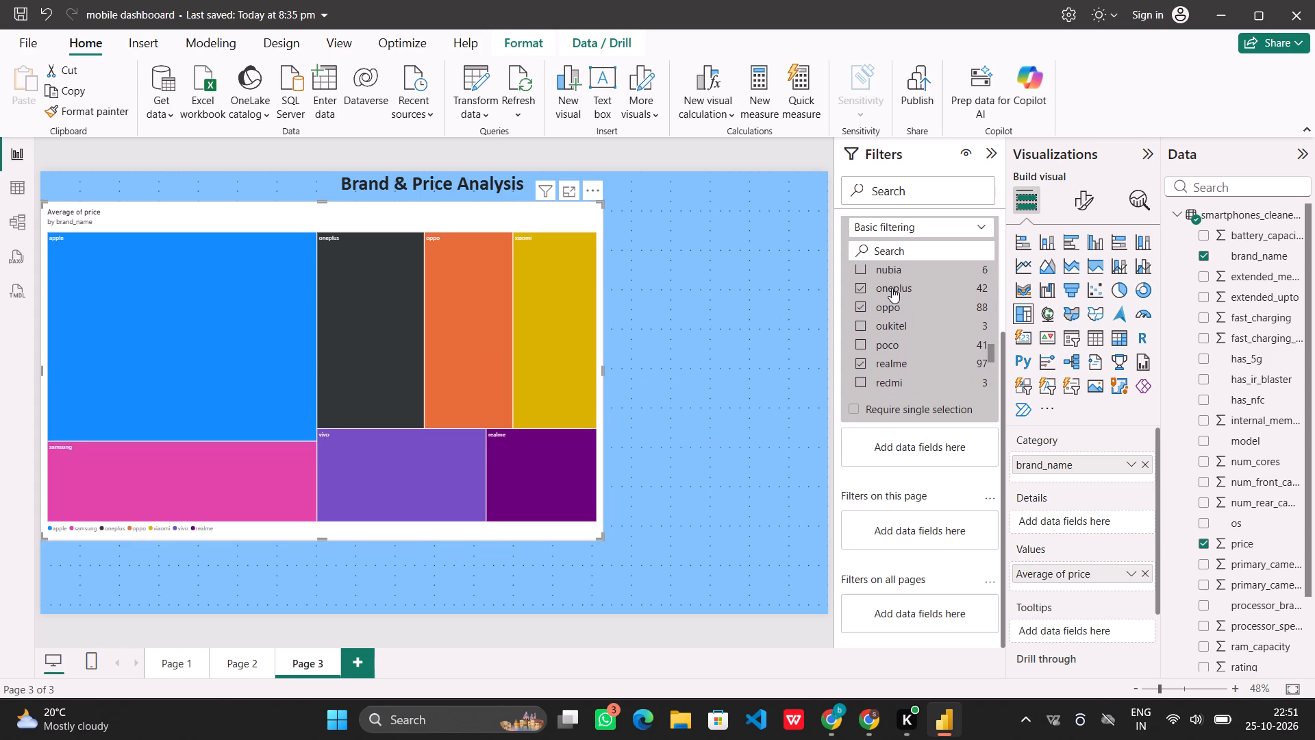
scroll(892, 288, up, 2)
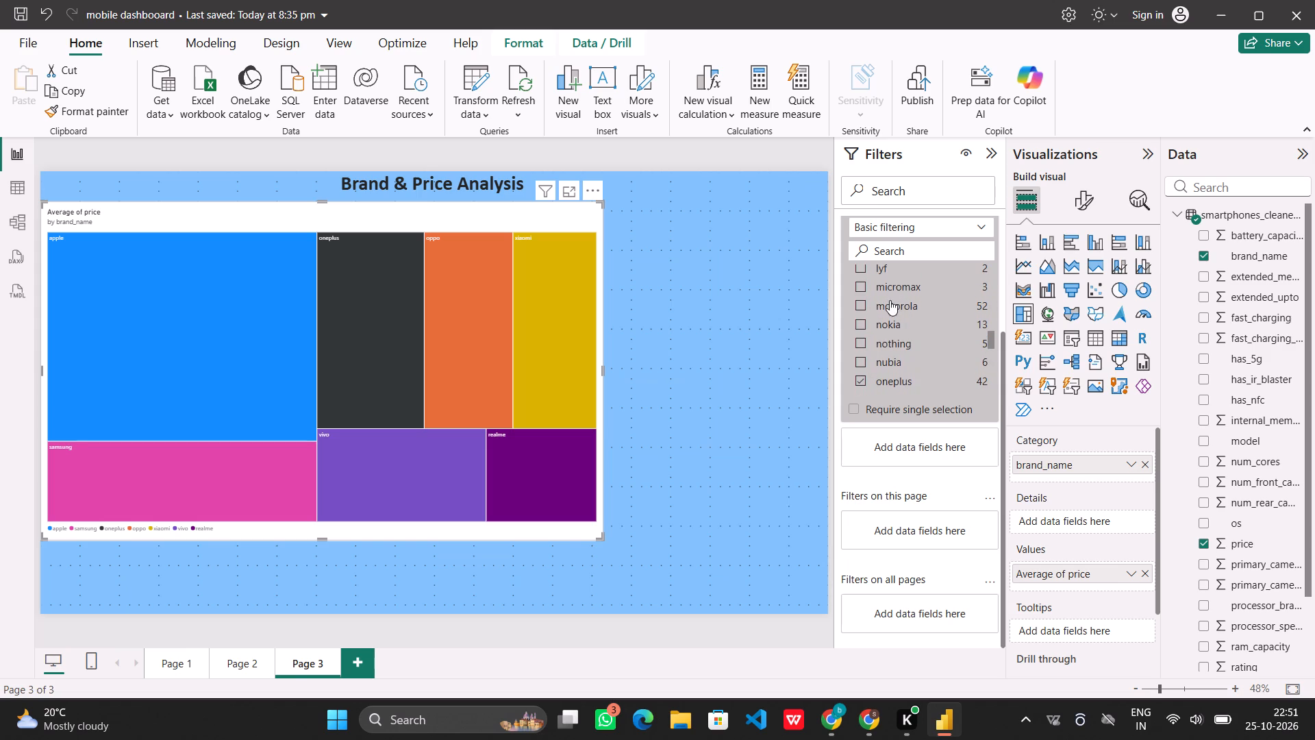
click(889, 310)
Review the rest of the brand_name filter list and check the brands charted on Page 2, returning to Page 3.
scroll(889, 310, up, 1)
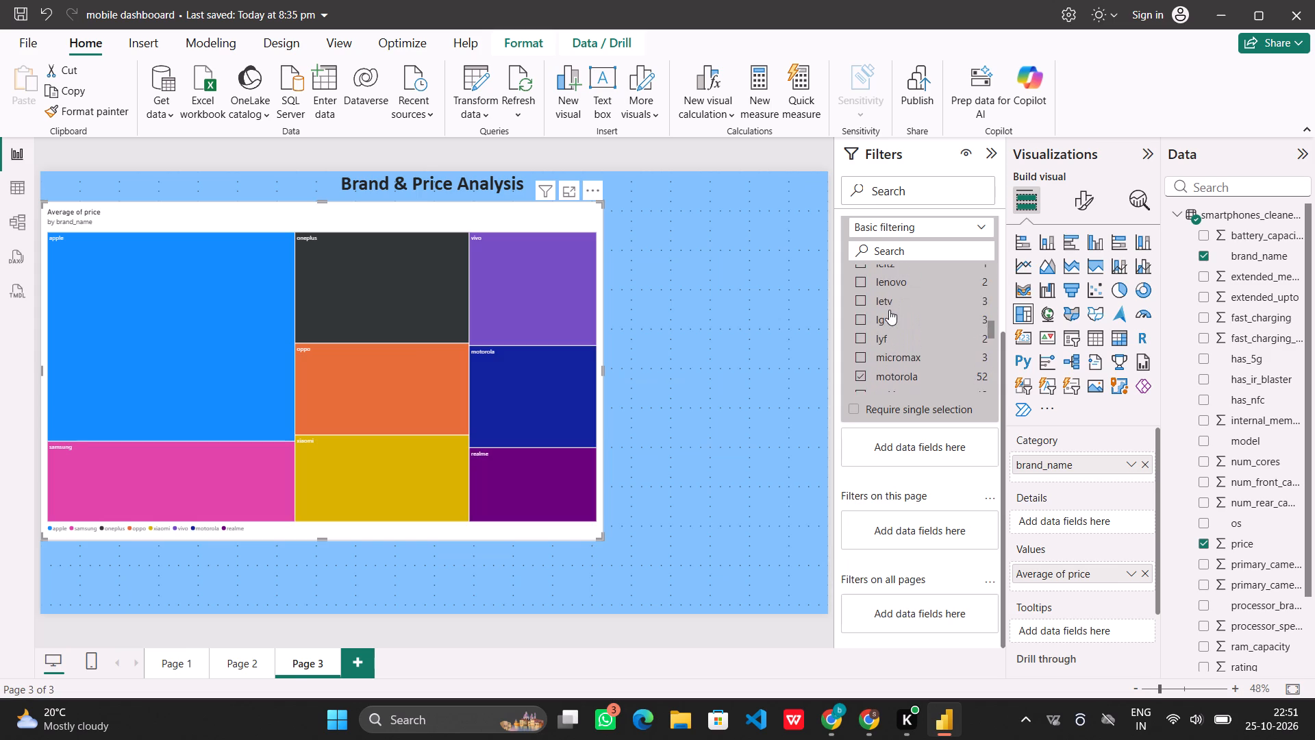
scroll(889, 310, up, 3)
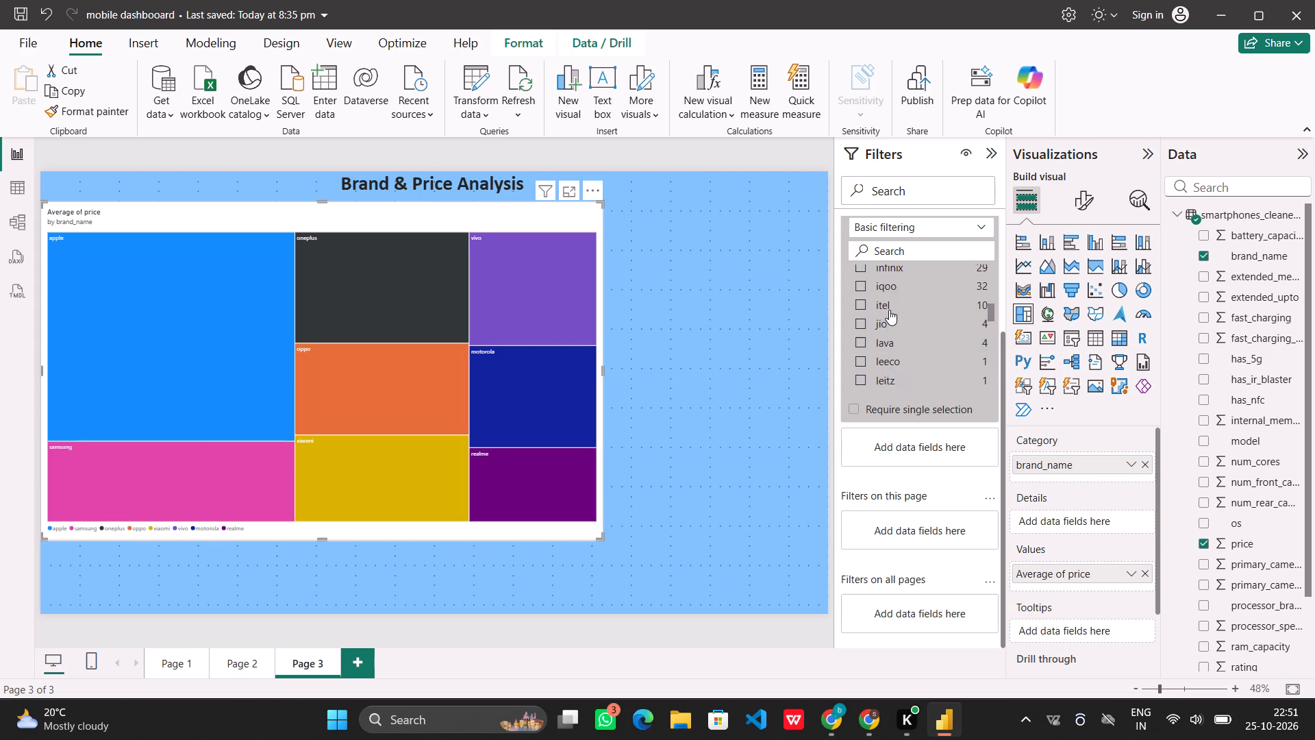
scroll(889, 310, up, 2)
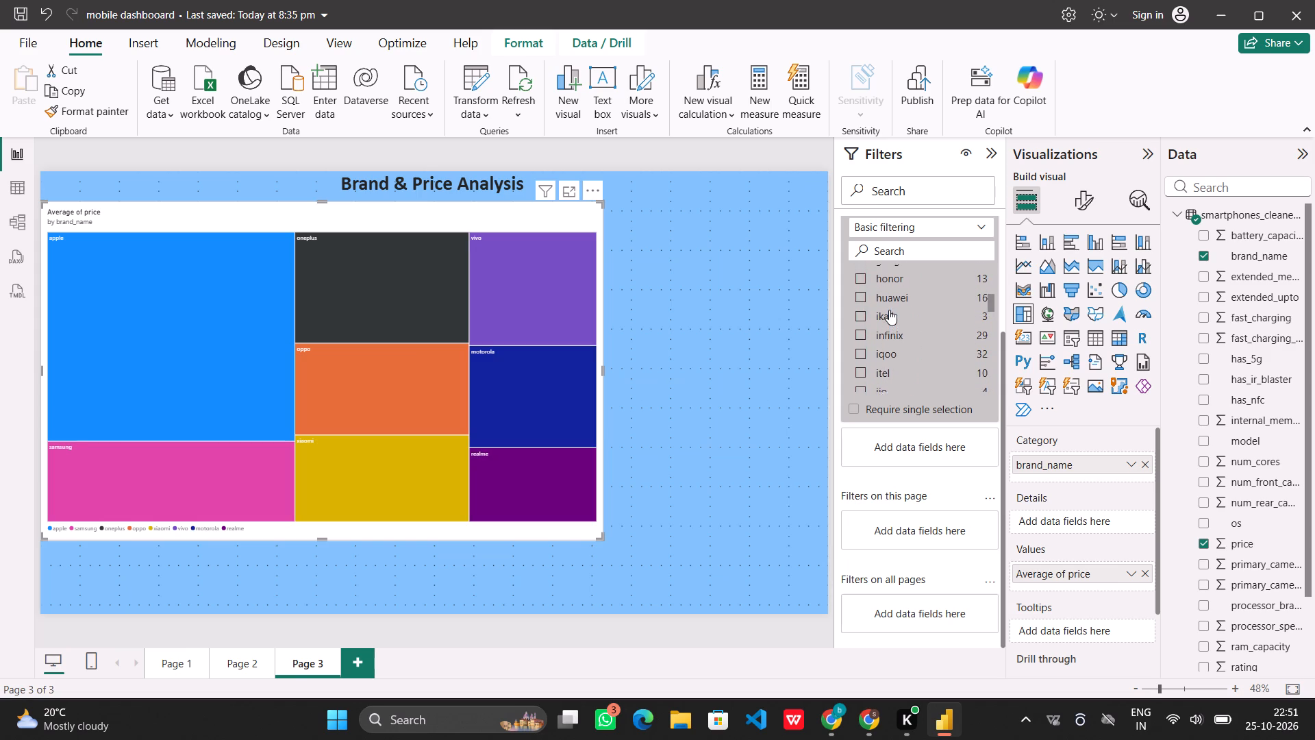
scroll(889, 310, up, 4)
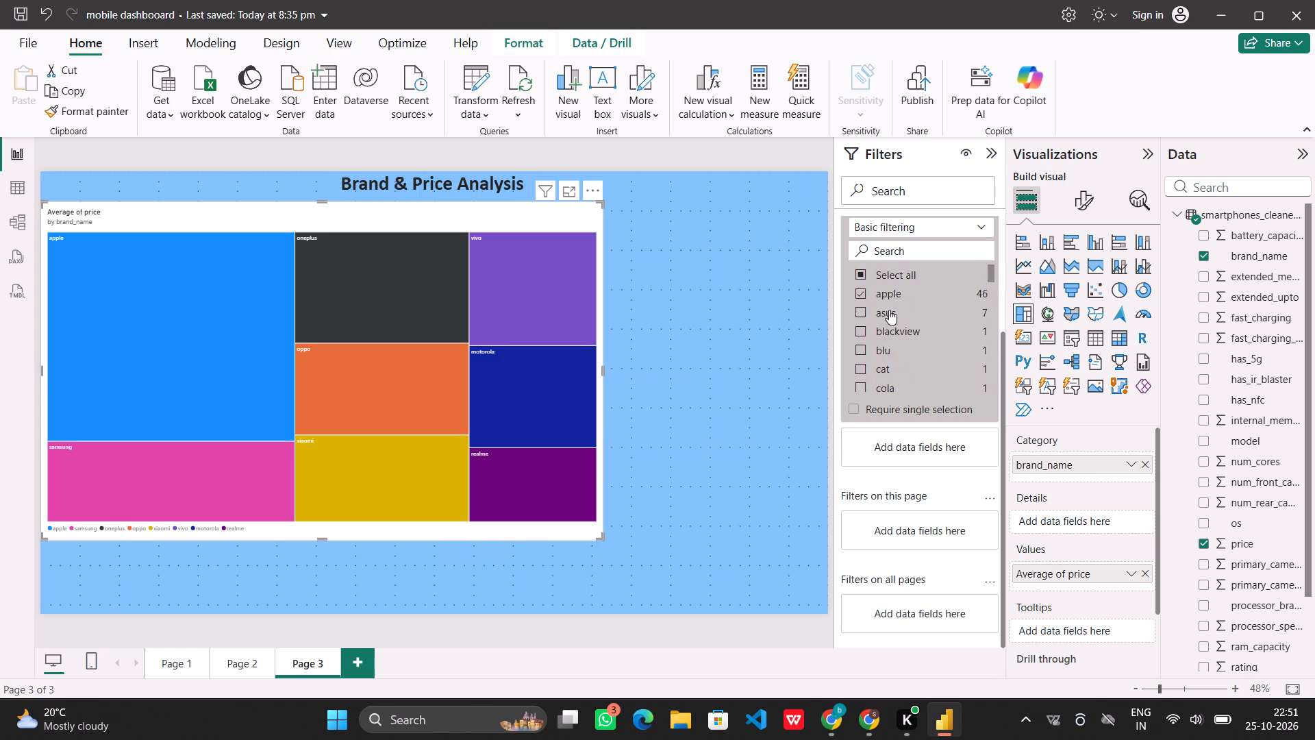
click(247, 661)
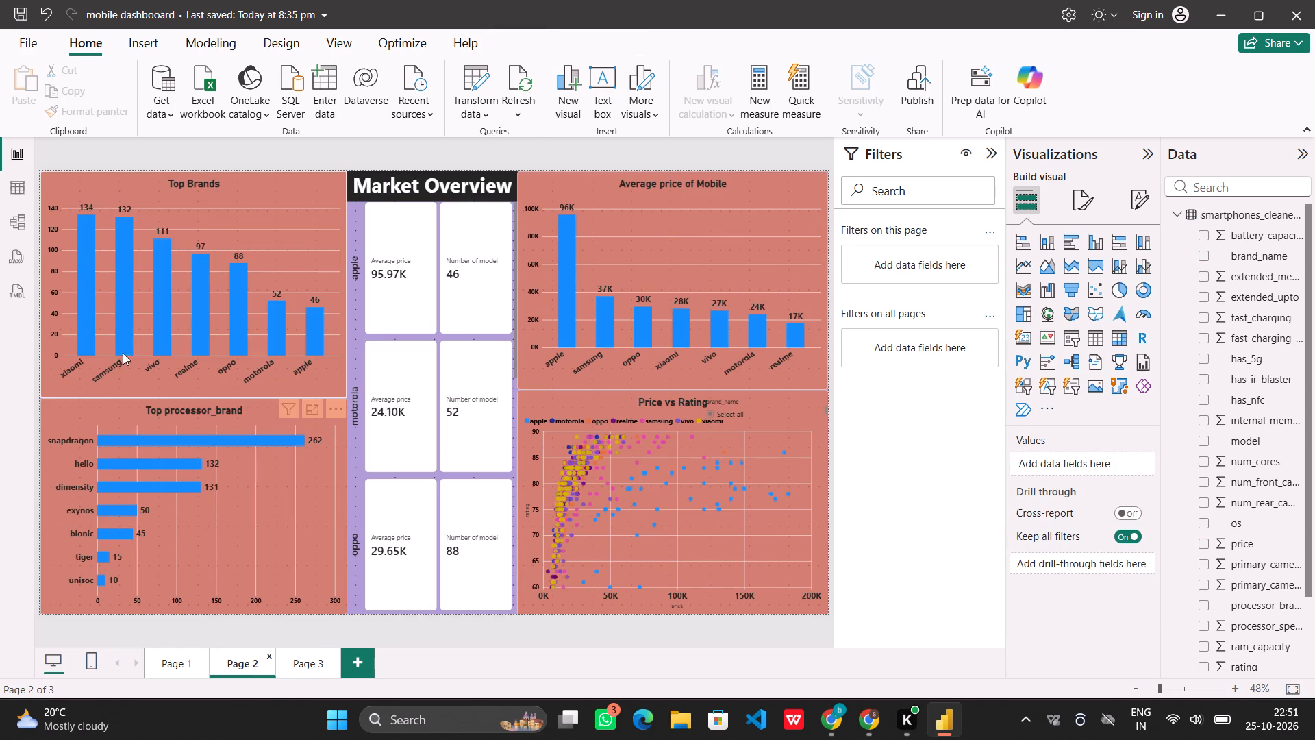
click(312, 662)
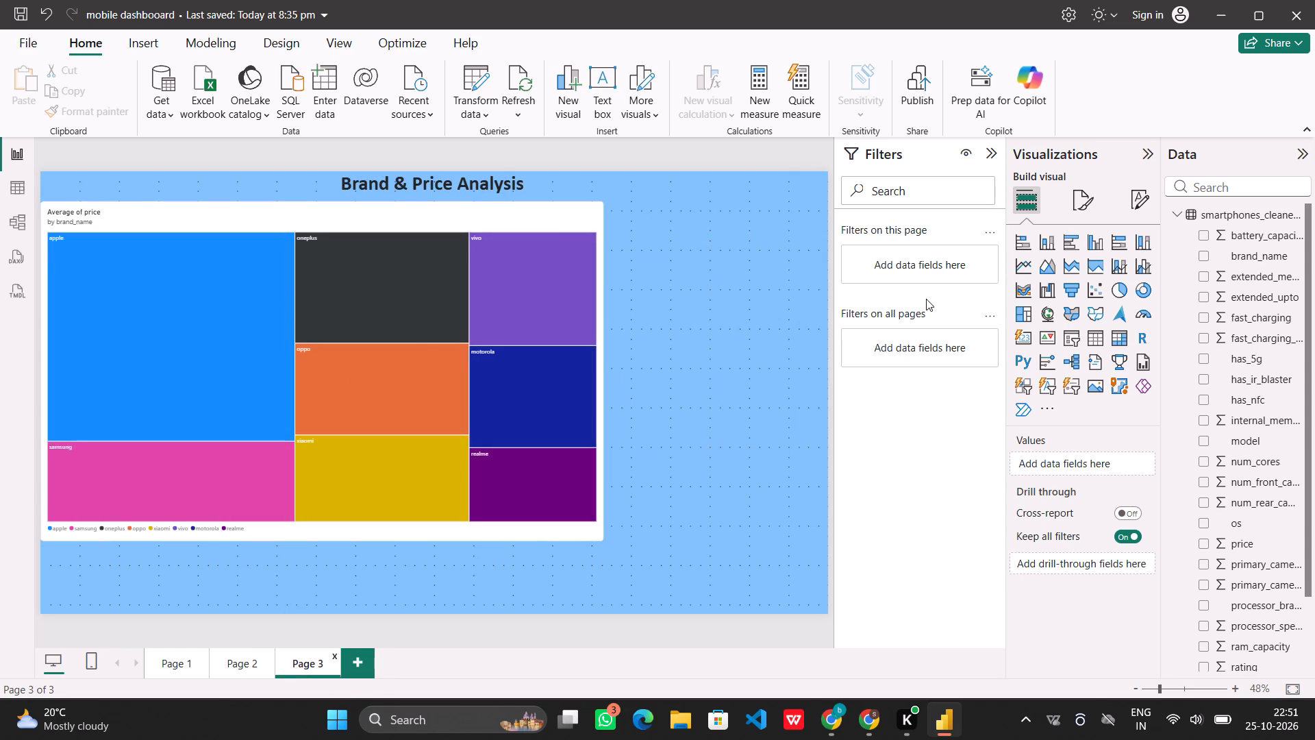
Collapse the Filters pane, turn on the treemap's data labels and set their font size to 17.
click(1081, 201)
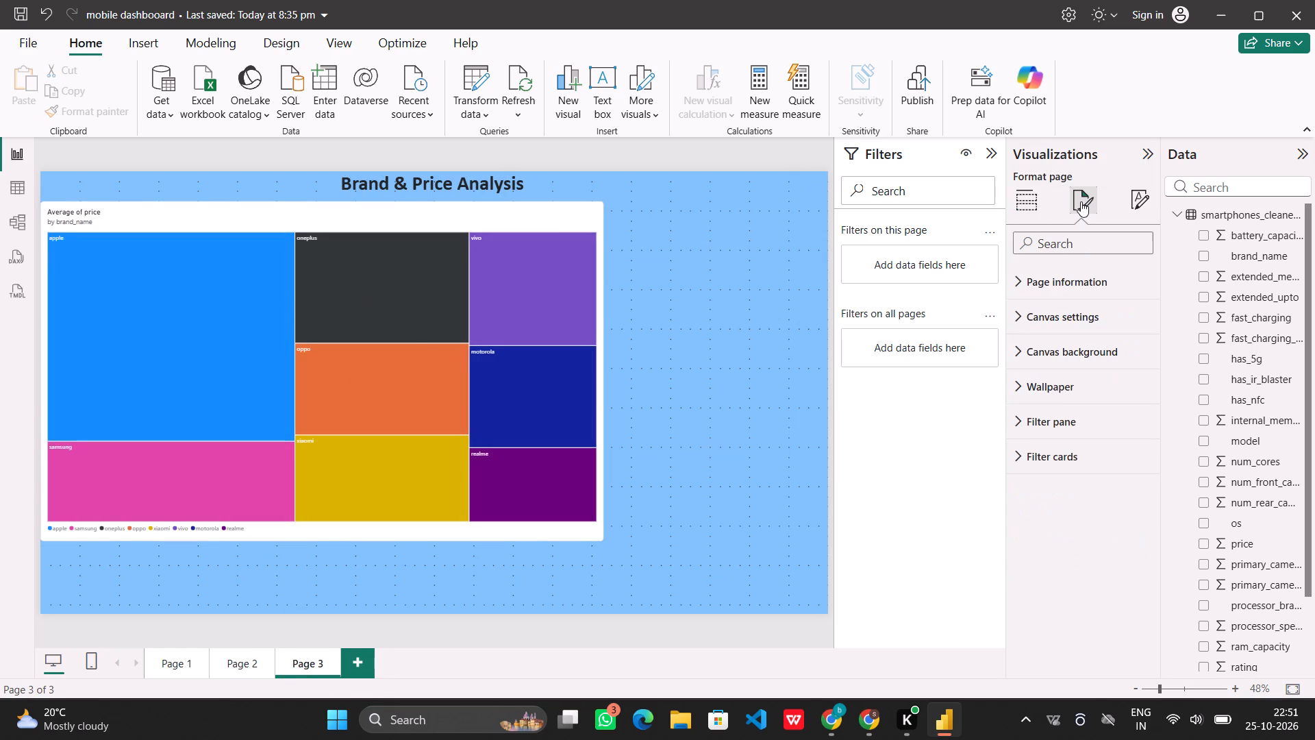
click(417, 222)
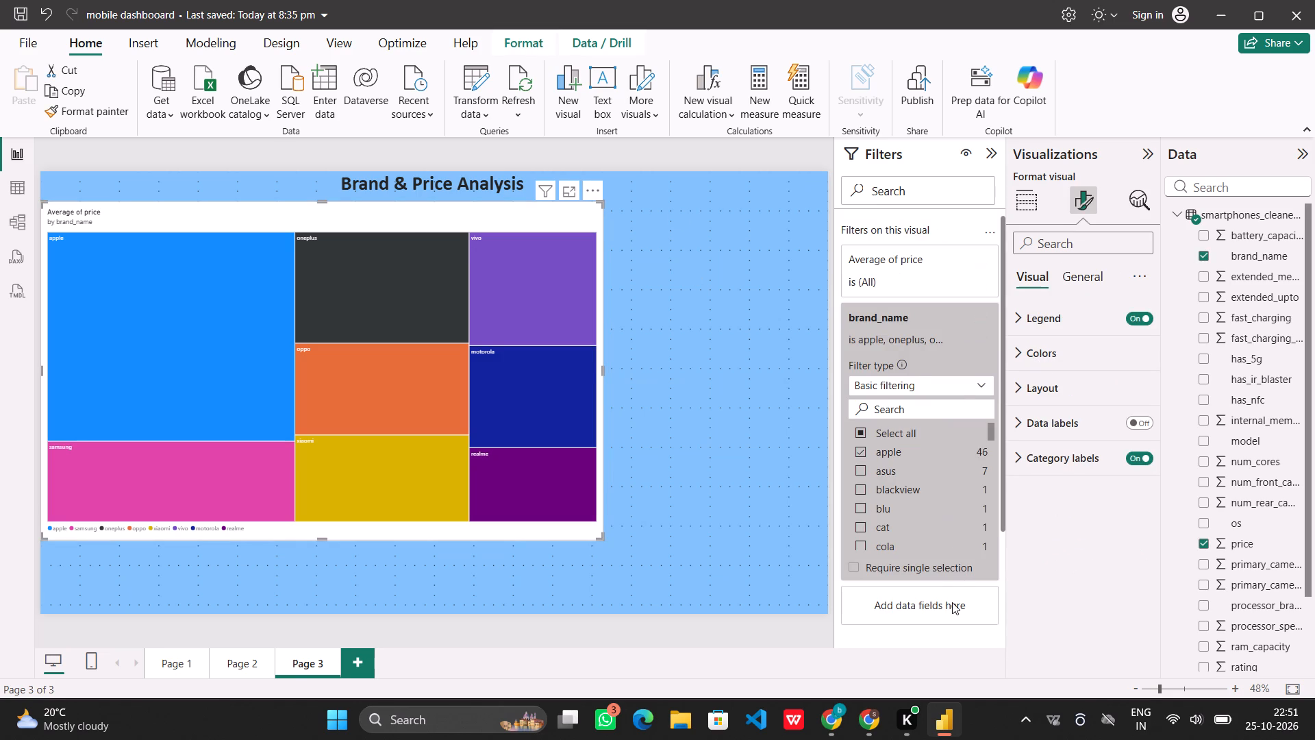
click(988, 156)
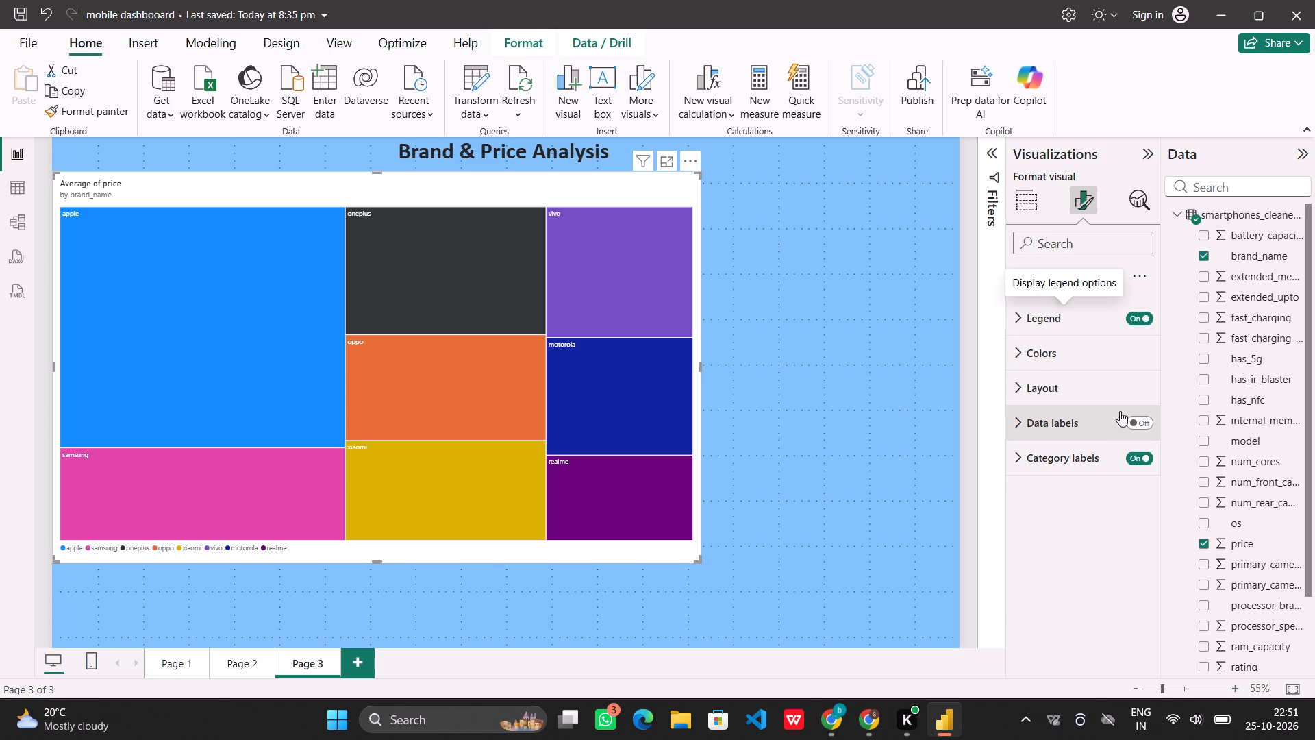
click(1138, 421)
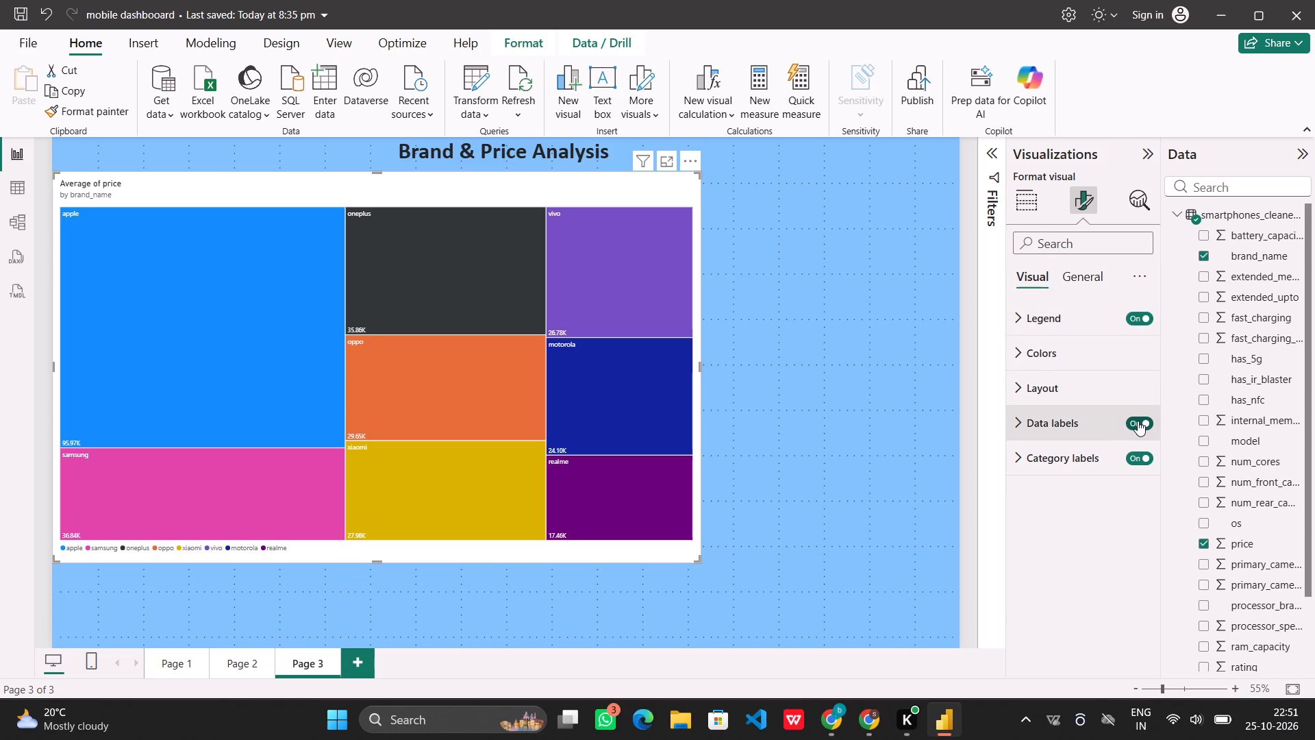
click(1021, 418)
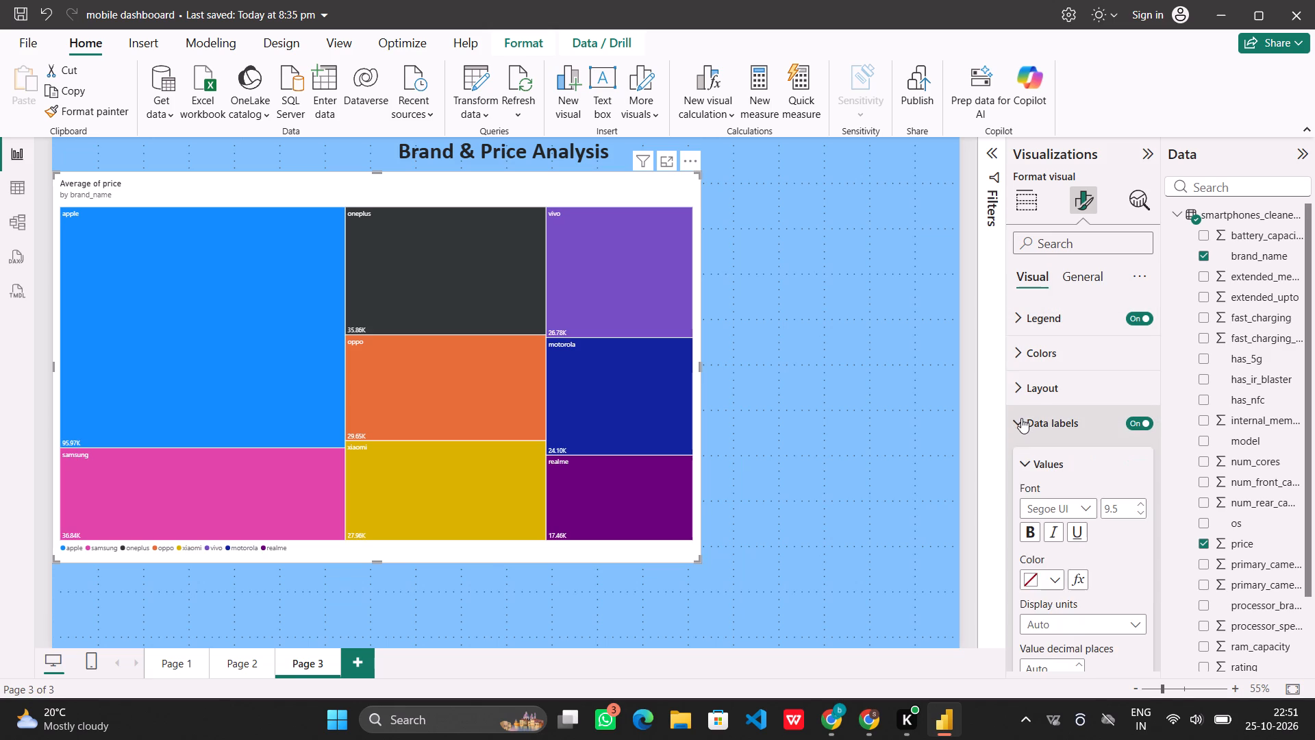
triple_click(1144, 504)
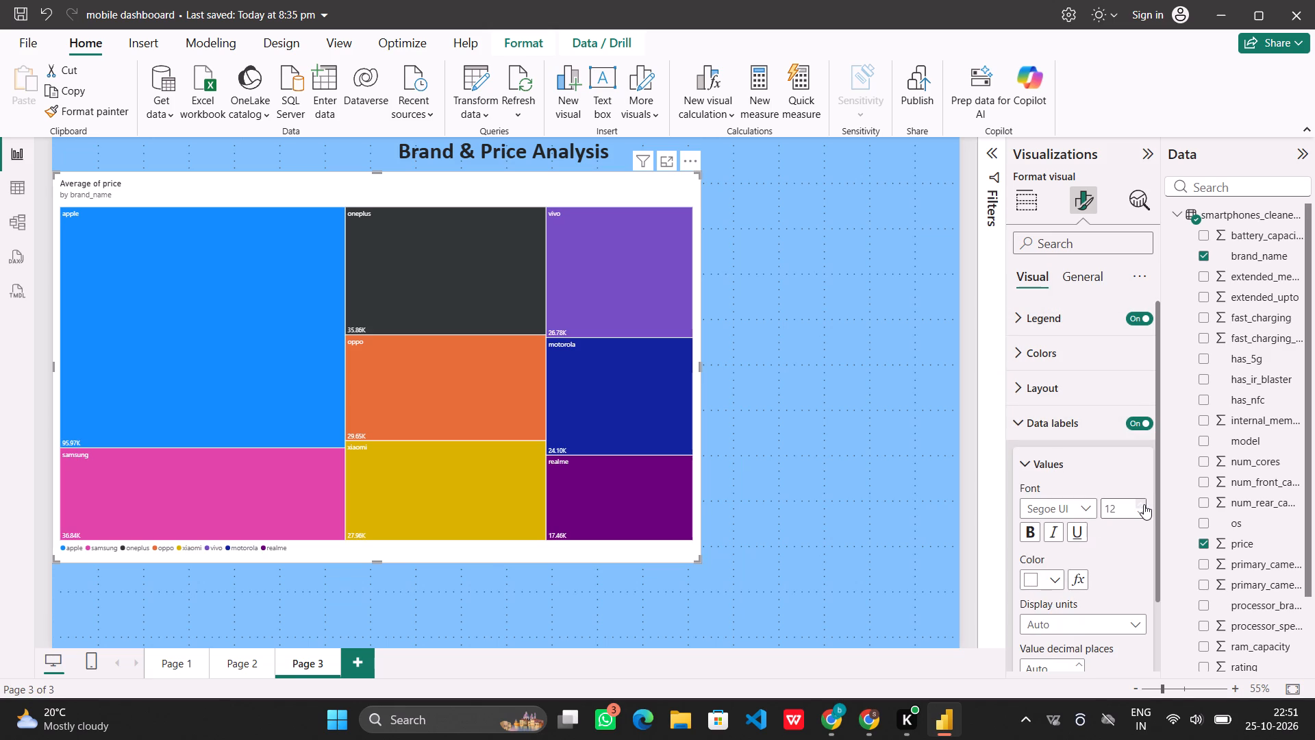
triple_click(1144, 504)
click(1144, 504)
click(1144, 504)
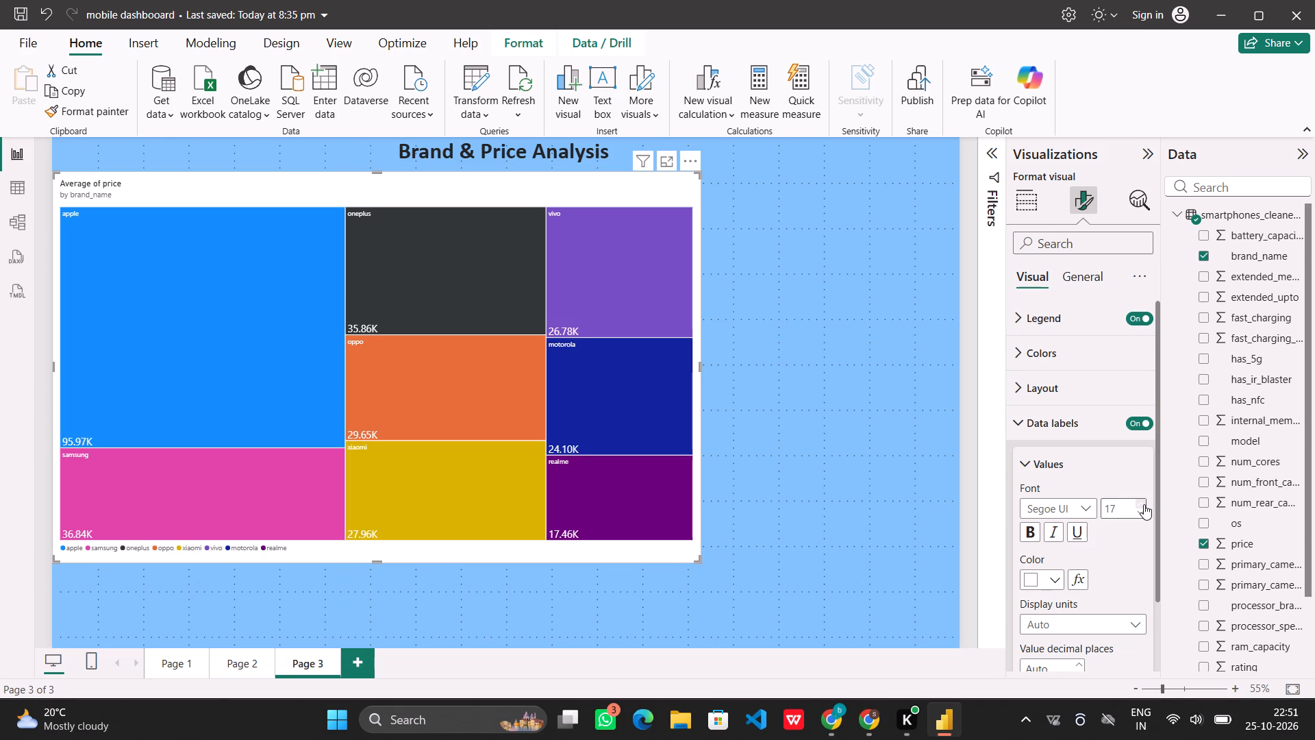
click(1042, 424)
click(1042, 424)
click(1042, 424)
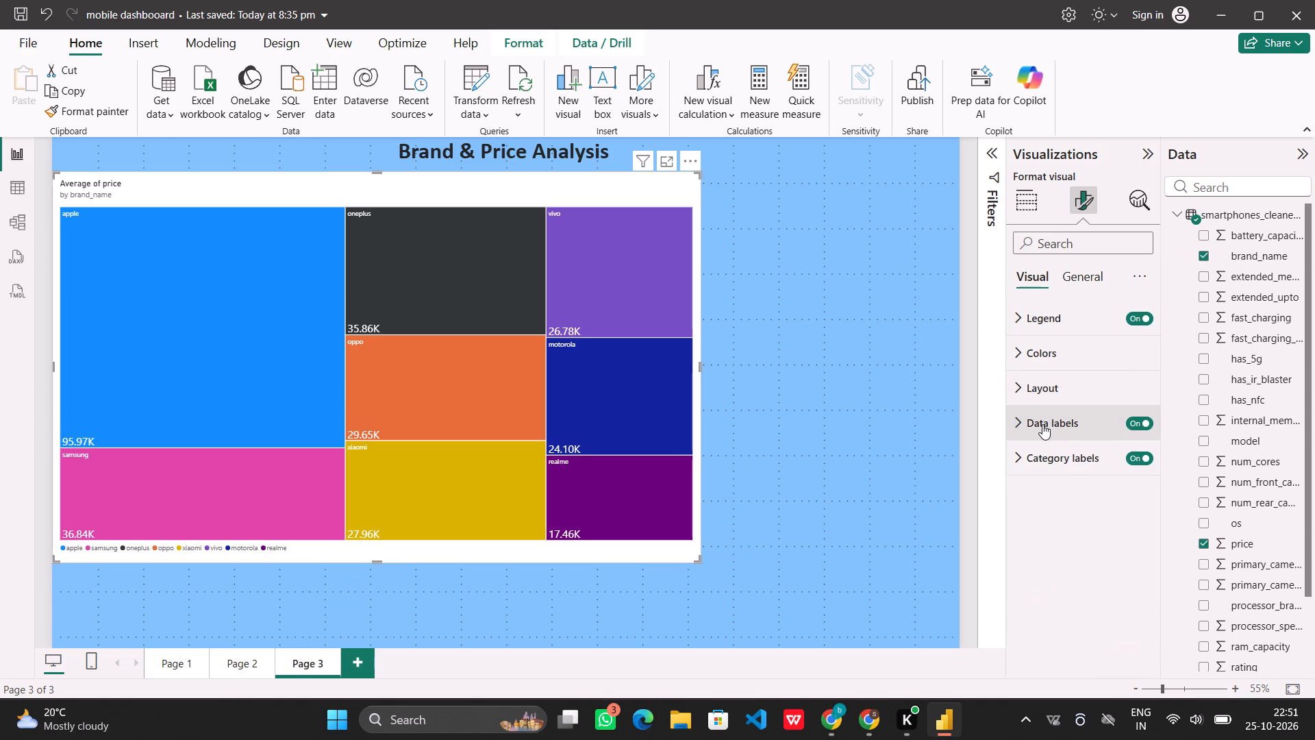
Set the treemap's category labels to font size 21 and make them bold.
click(1042, 449)
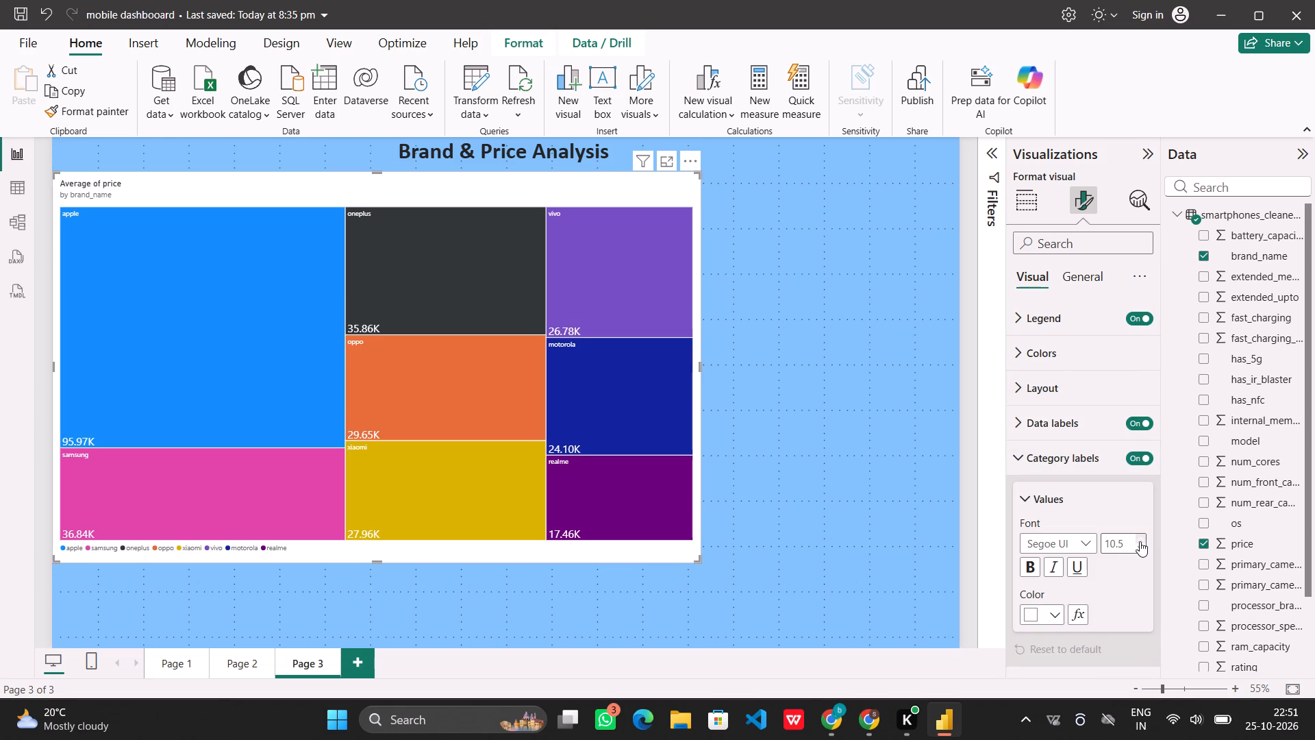
triple_click(1140, 541)
triple_click(1140, 541)
click(1140, 541)
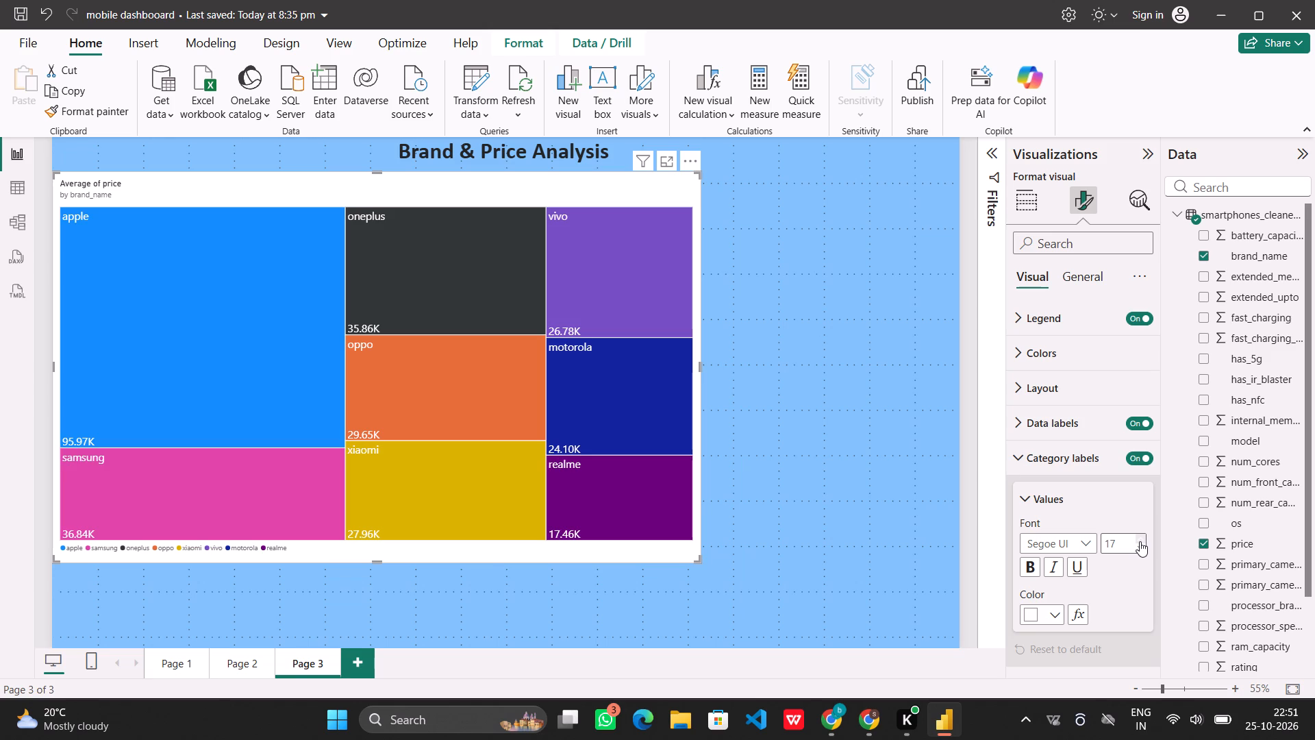
triple_click(1140, 541)
click(1140, 541)
click(1034, 563)
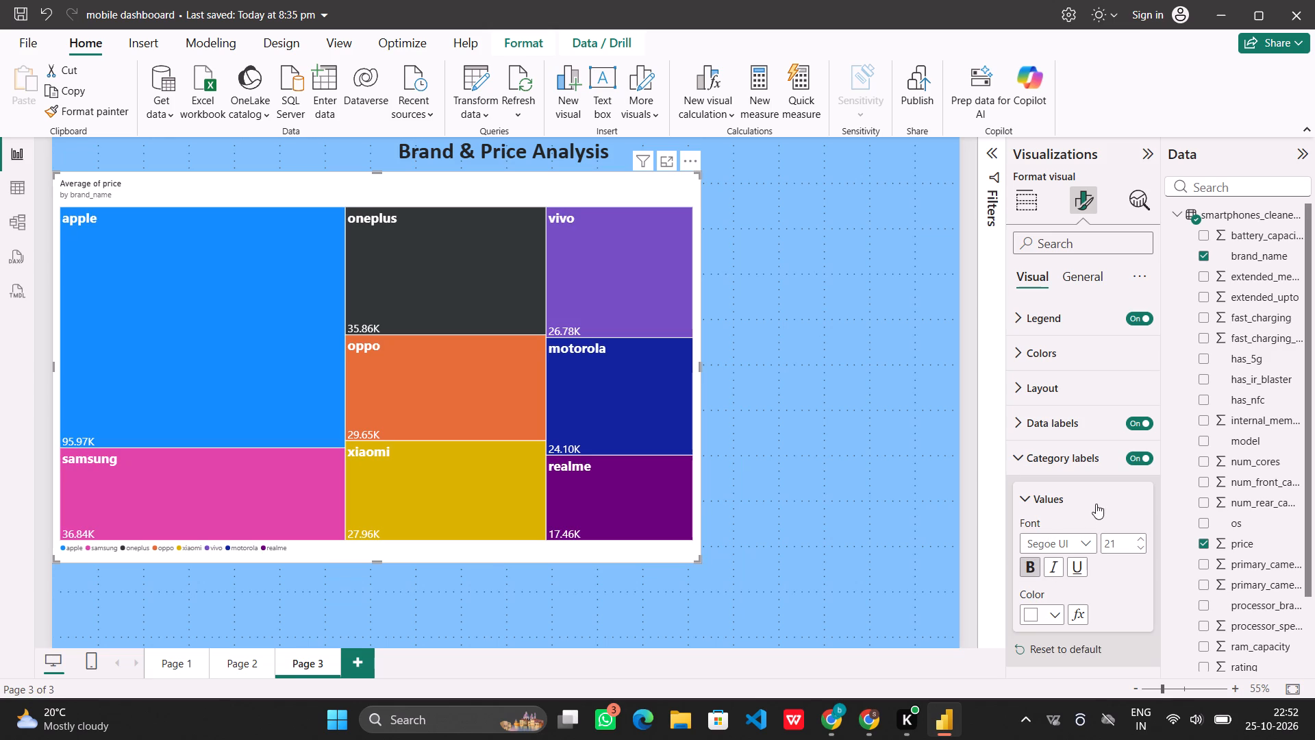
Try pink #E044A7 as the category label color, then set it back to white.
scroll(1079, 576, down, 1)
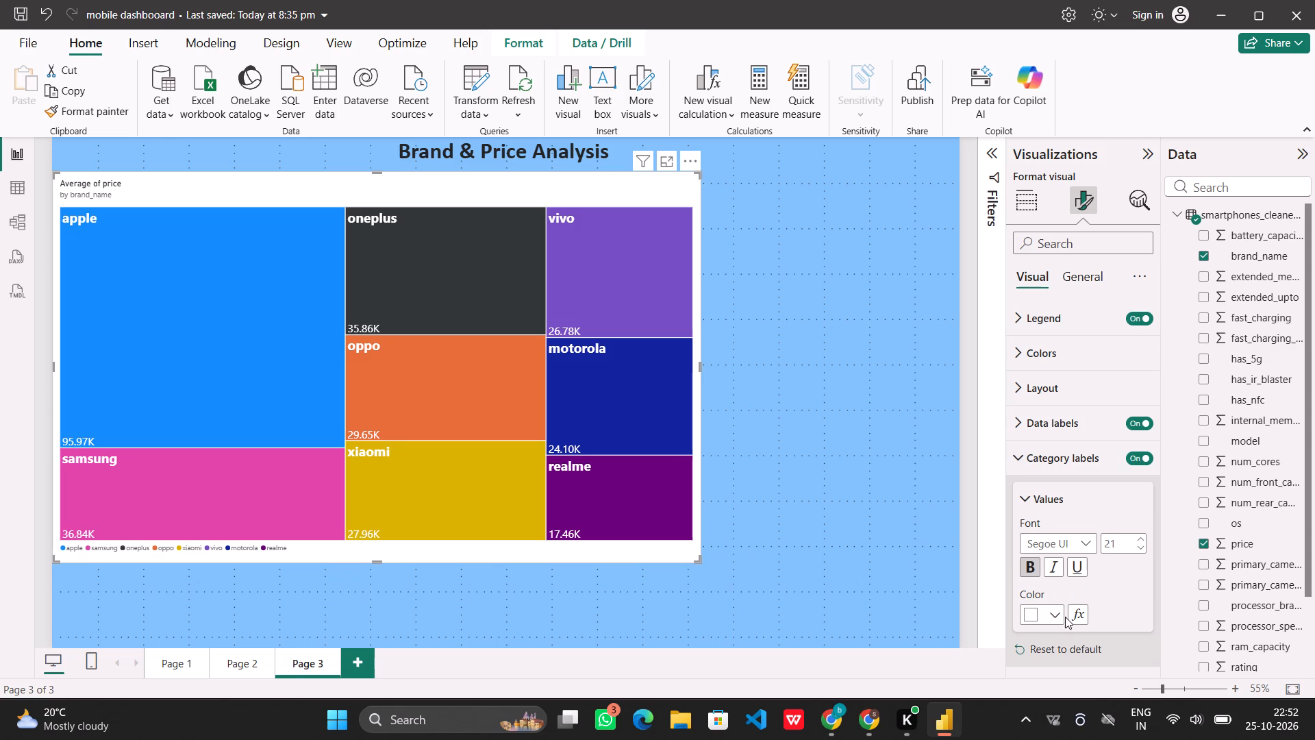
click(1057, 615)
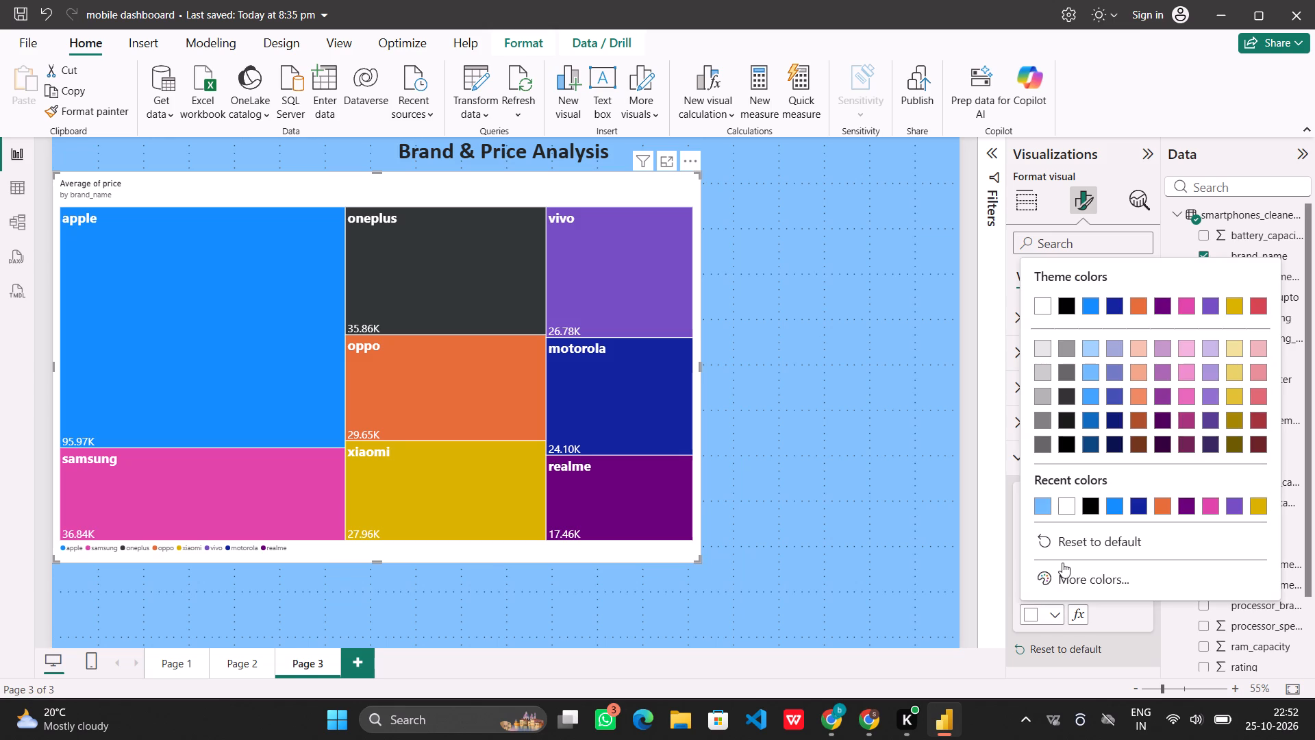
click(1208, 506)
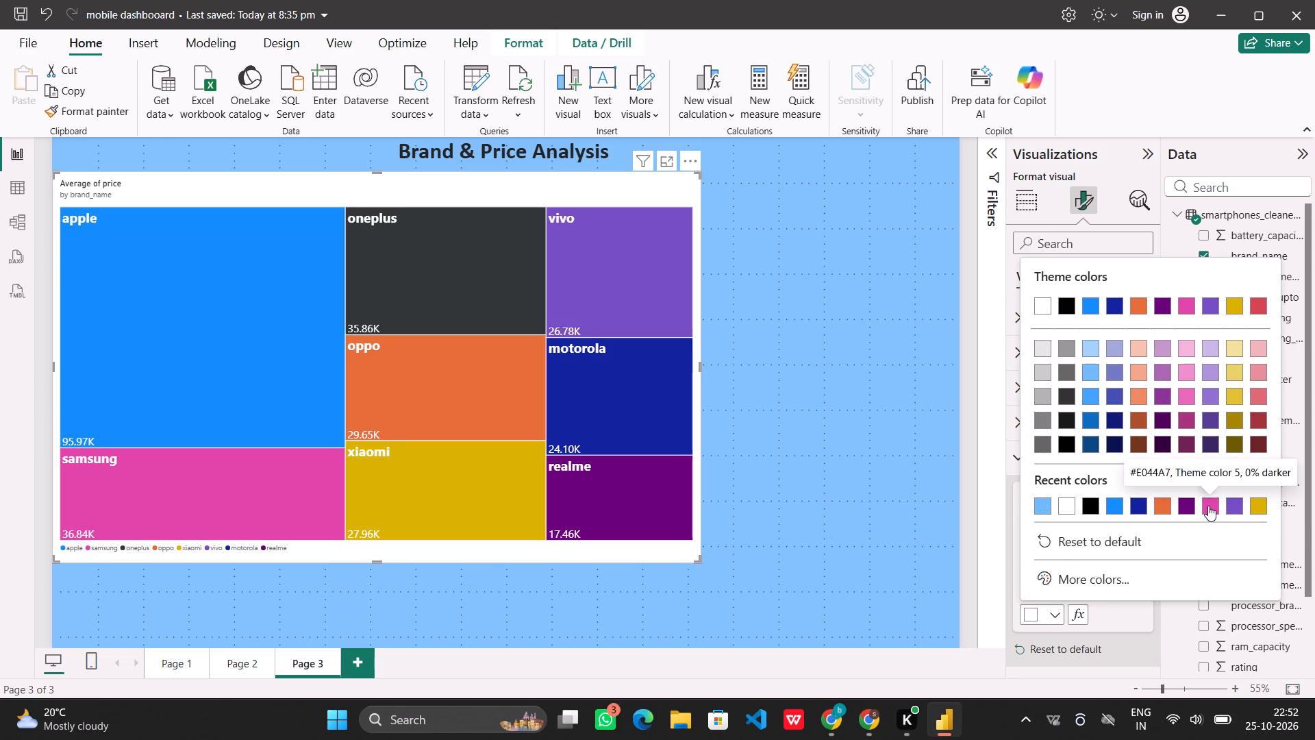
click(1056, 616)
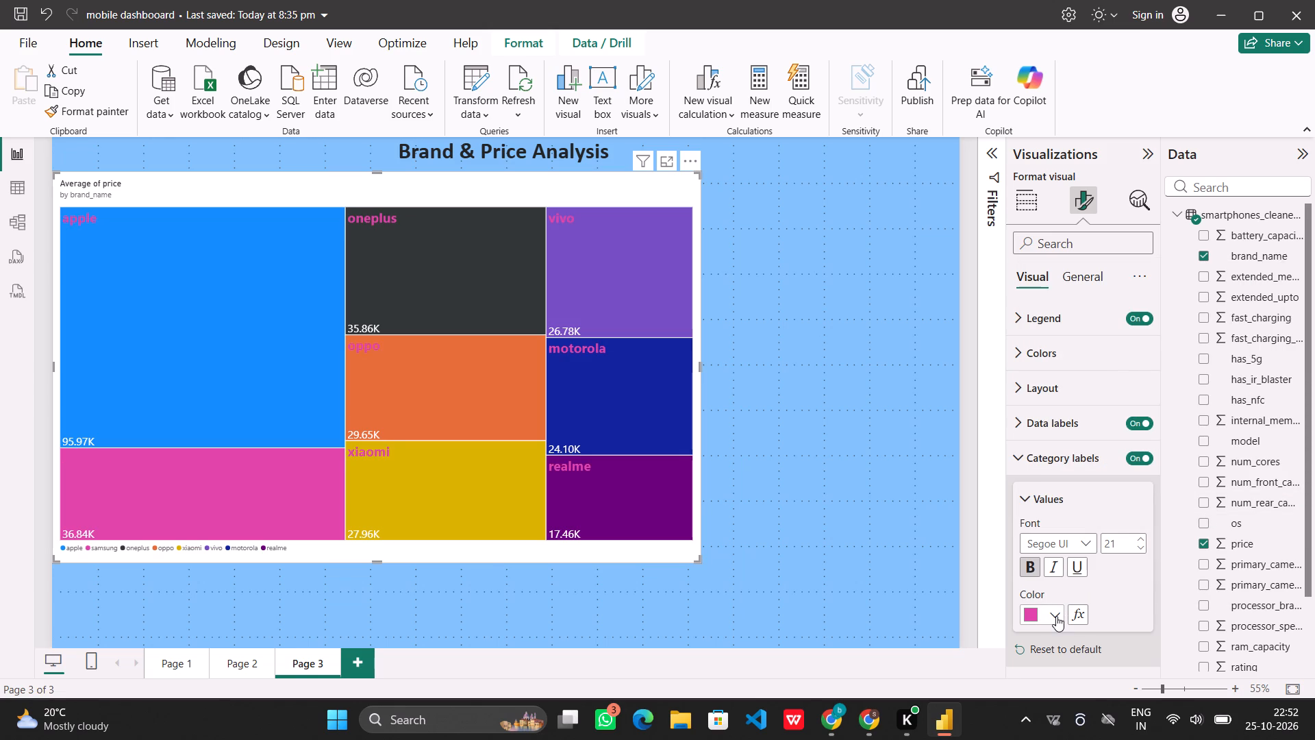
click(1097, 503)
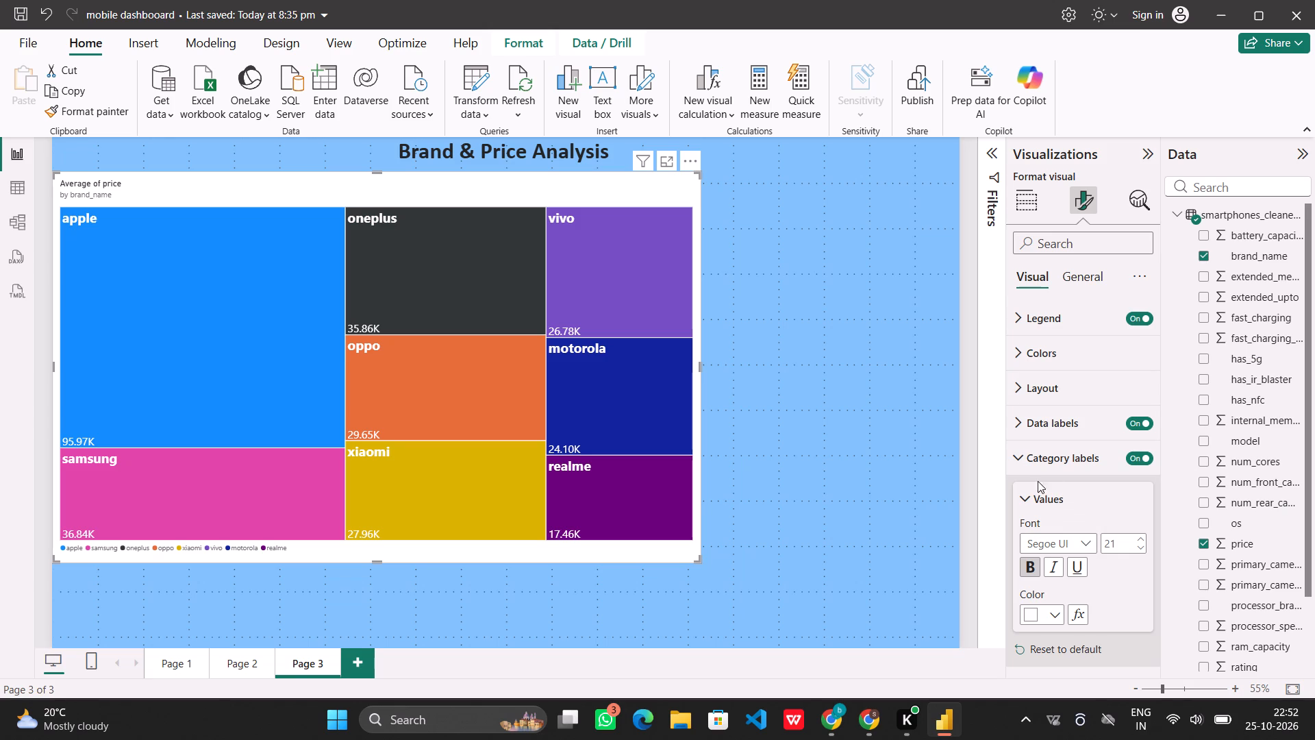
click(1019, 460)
Reduce the treemap's data label font size to 14.
click(1035, 417)
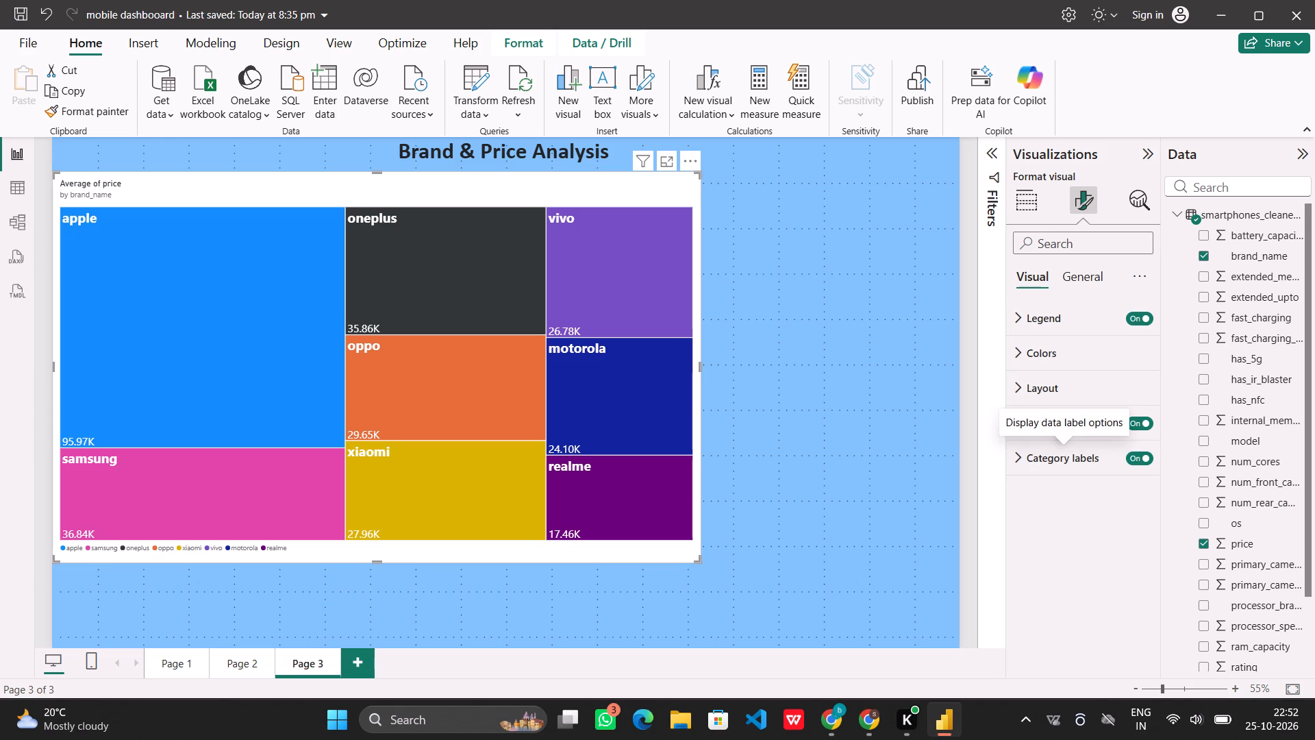
click(1040, 420)
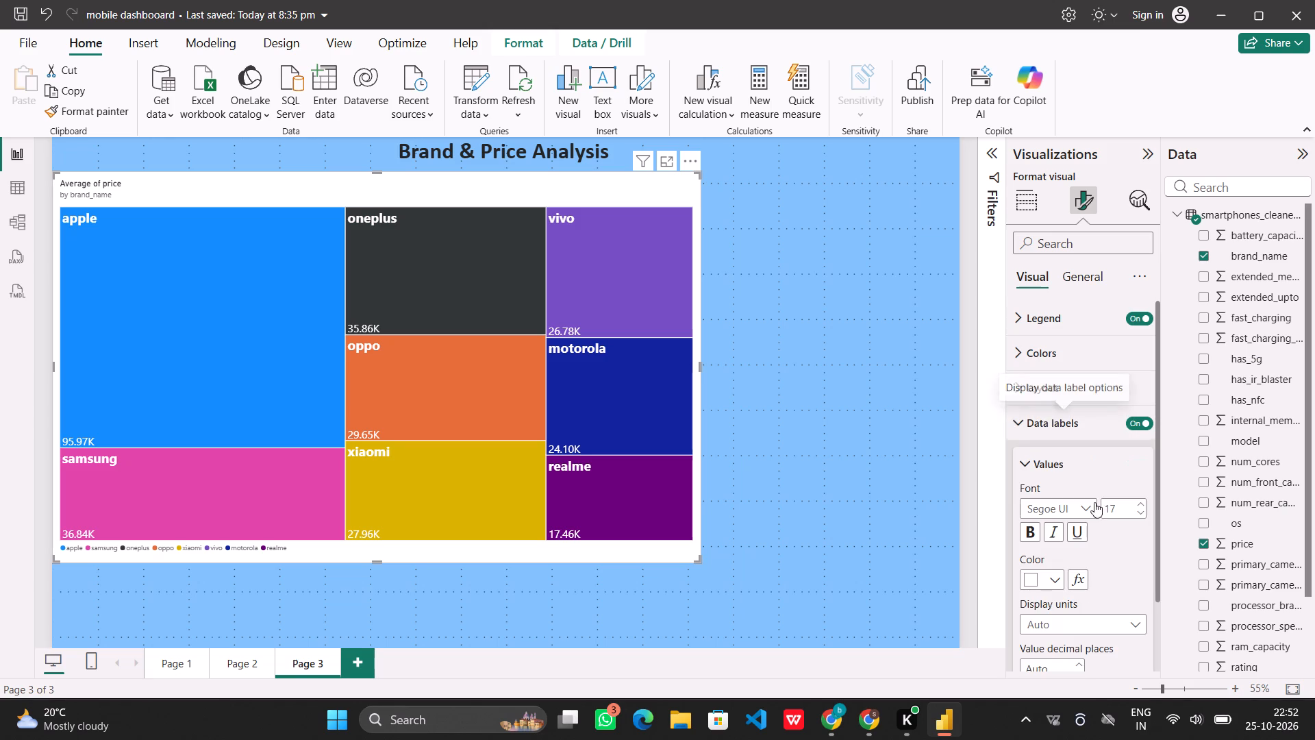
triple_click(1141, 513)
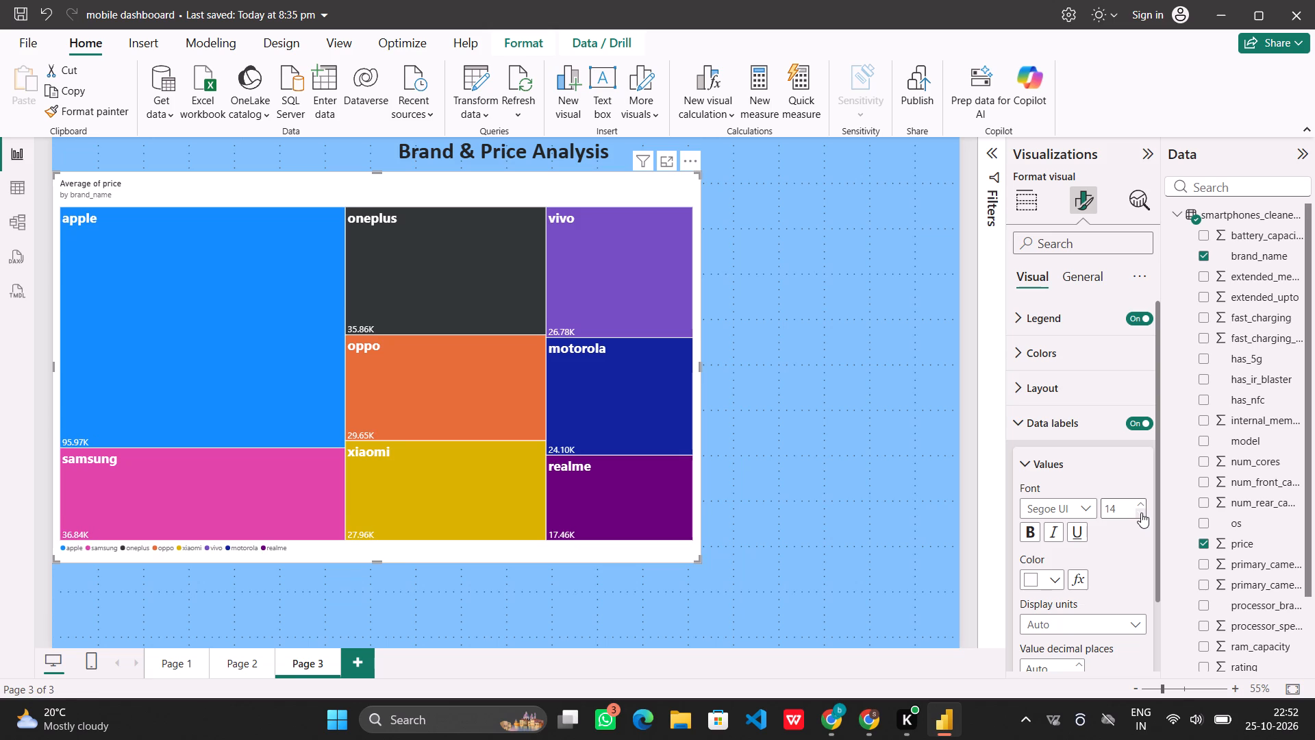
scroll(1101, 583, down, 2)
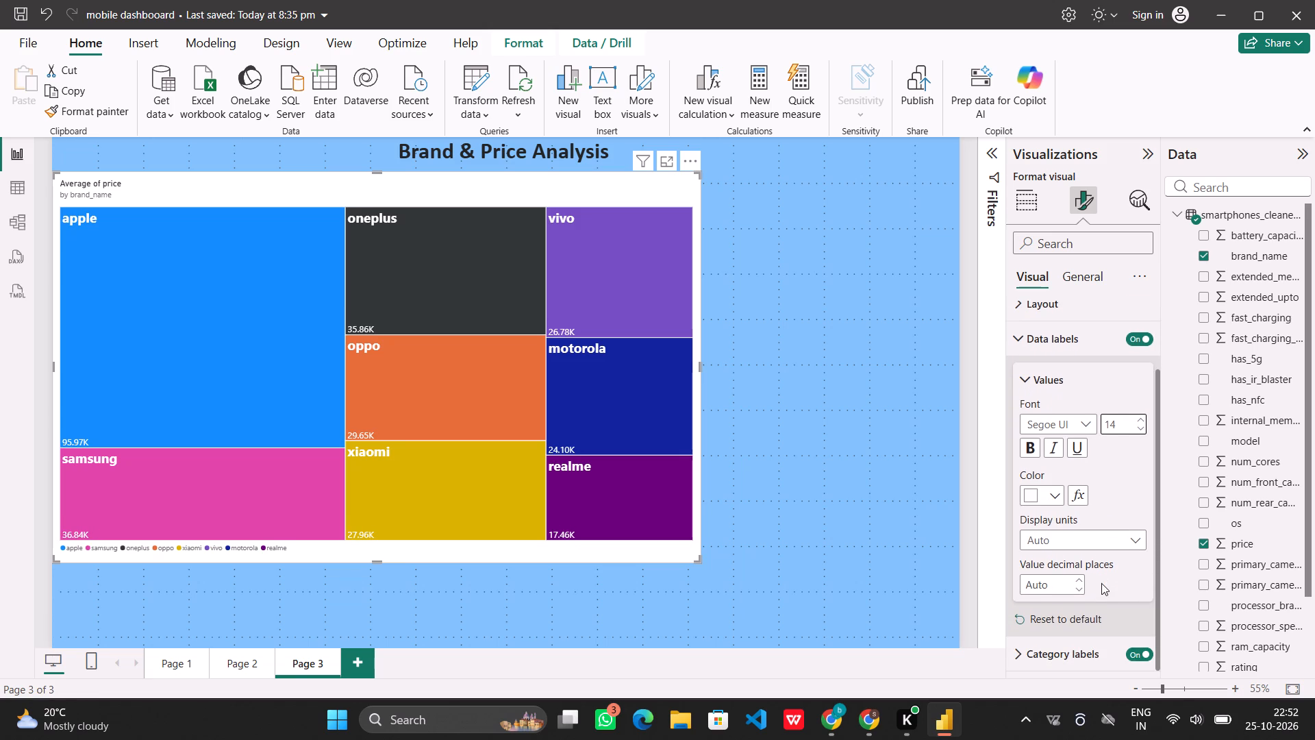
scroll(1119, 509, up, 1)
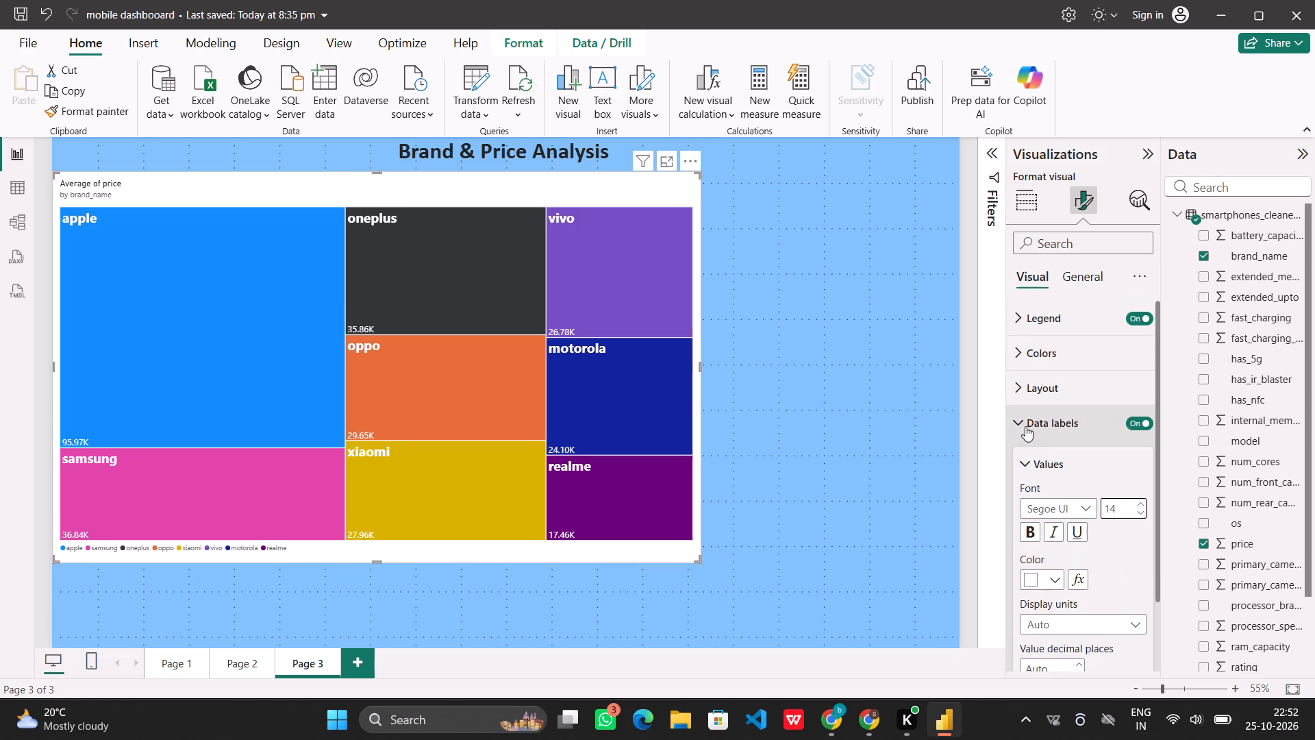
click(1025, 426)
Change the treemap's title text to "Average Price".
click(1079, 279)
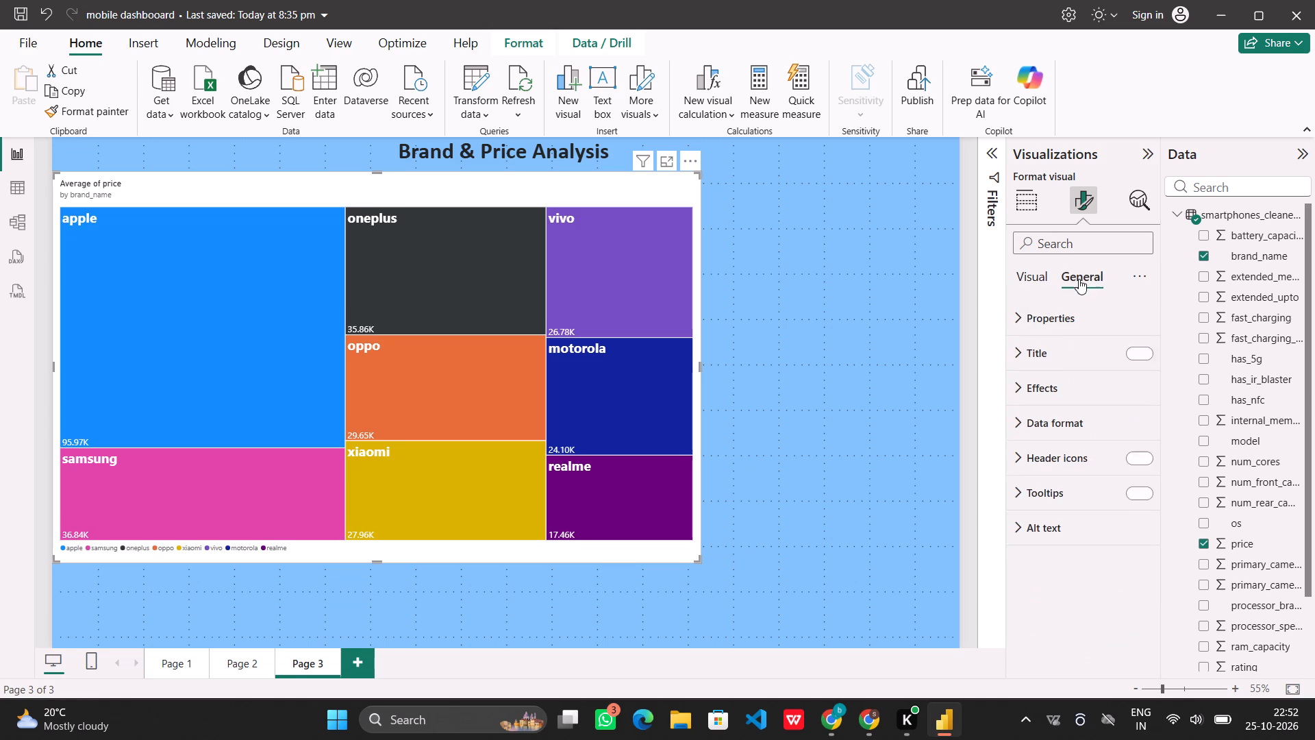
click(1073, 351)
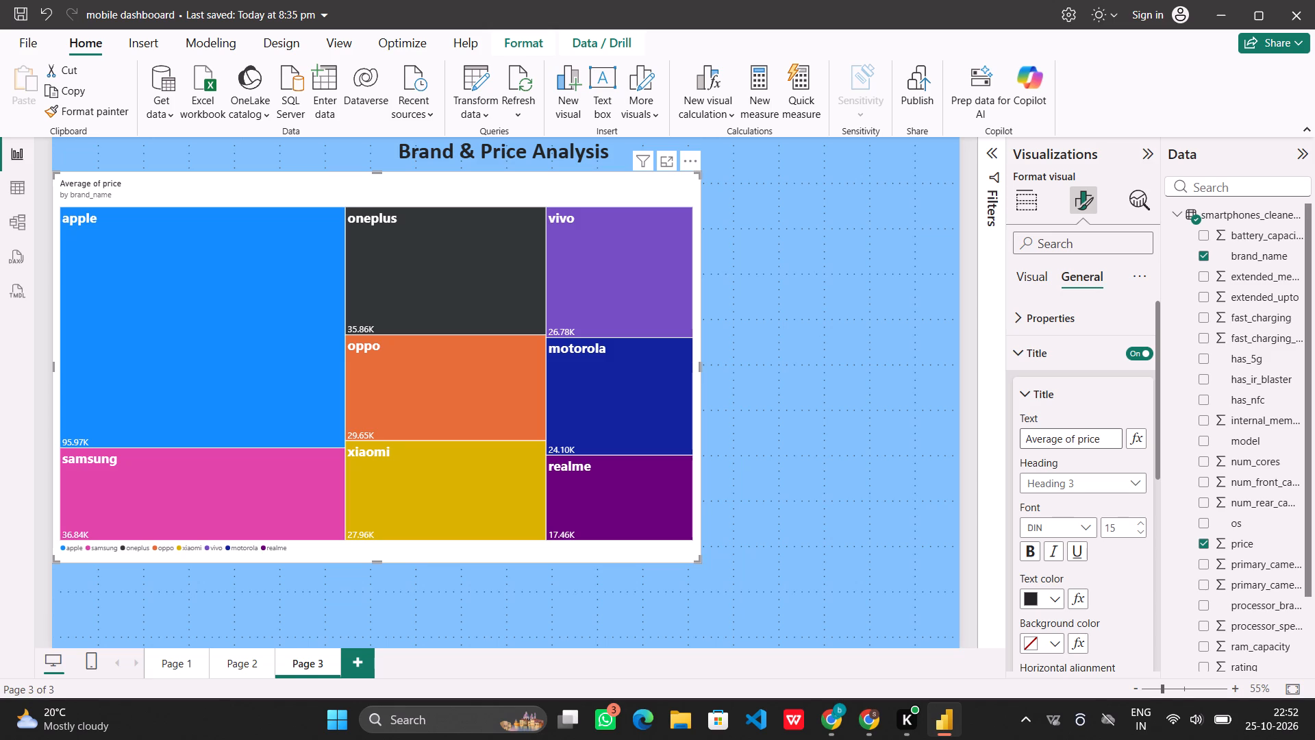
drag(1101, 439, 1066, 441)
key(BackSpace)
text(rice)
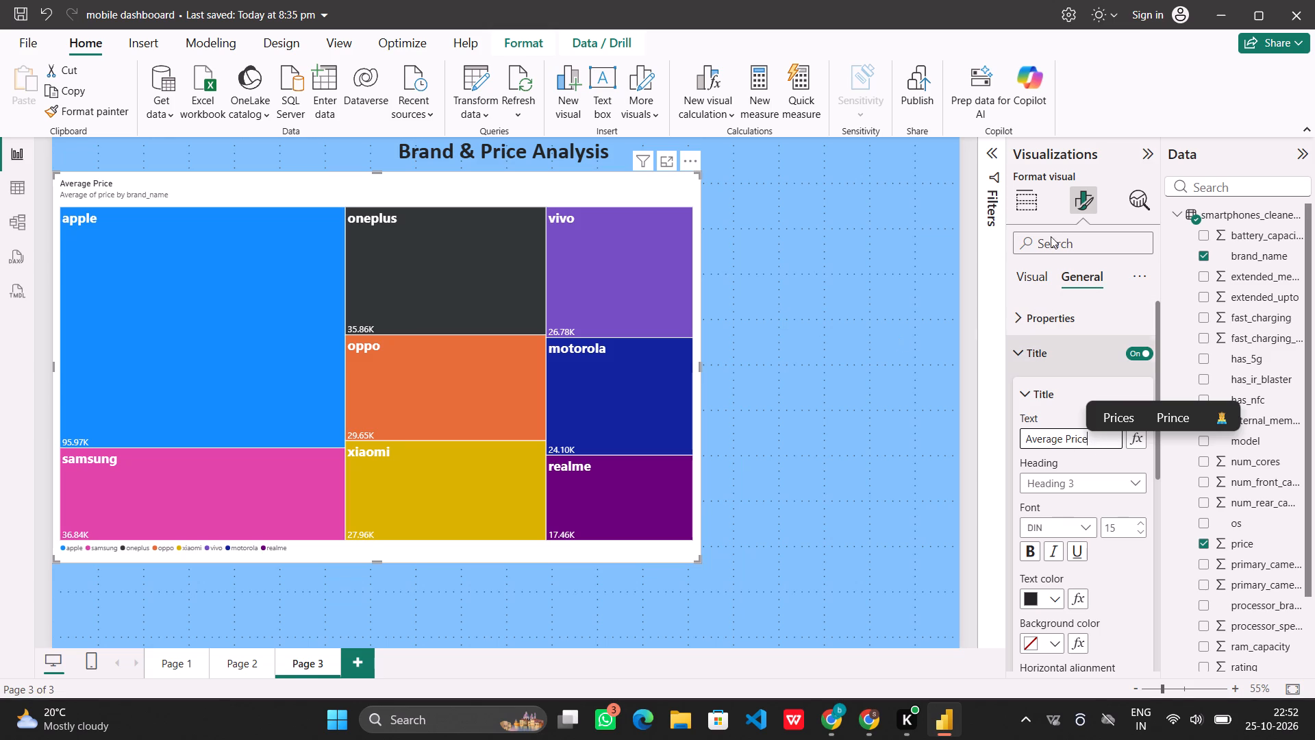
Replace the average price in the treemap's values with the count of model.
click(1027, 202)
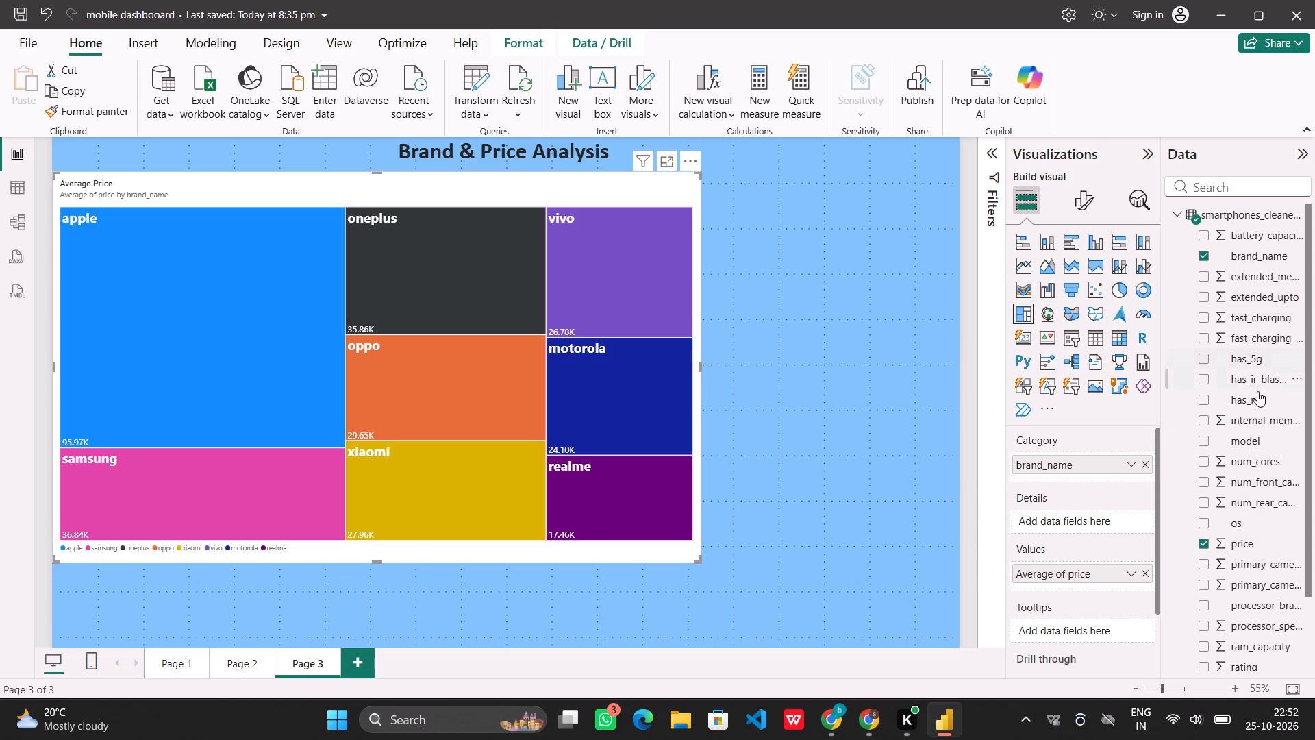
drag(1253, 436, 1090, 563)
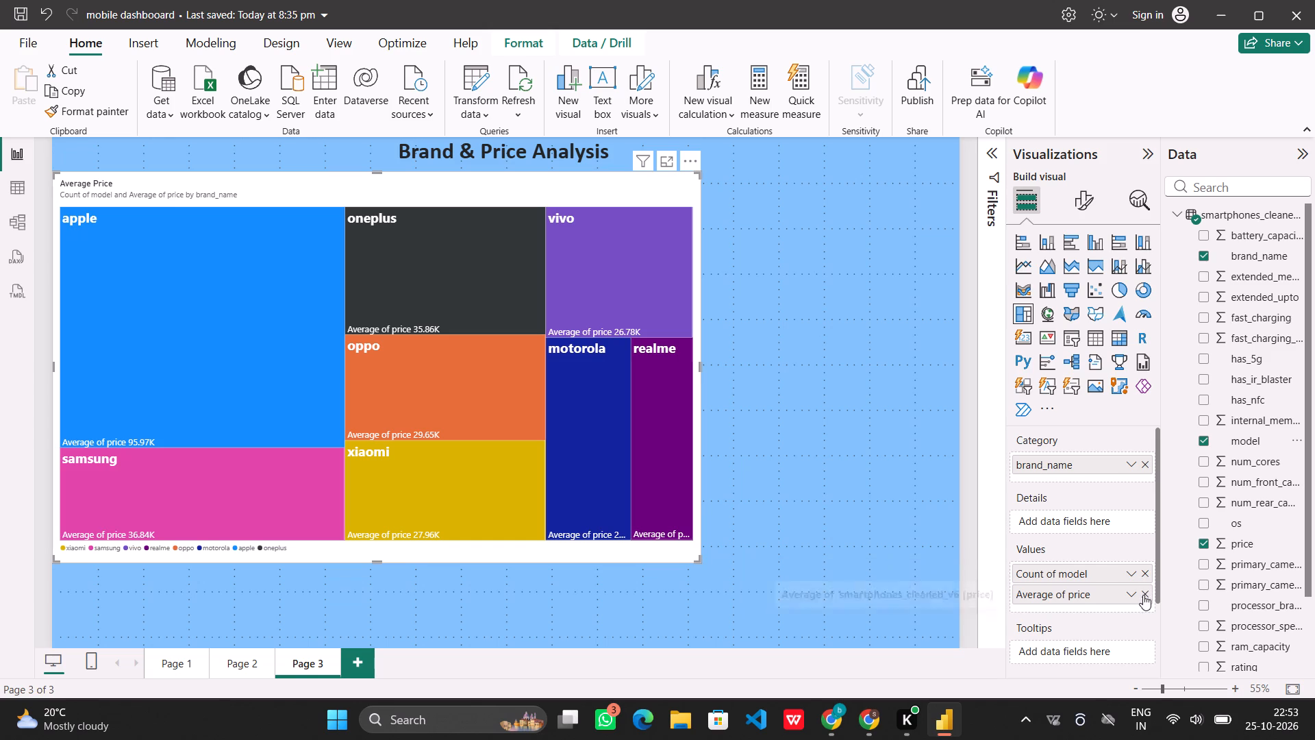
click(1143, 595)
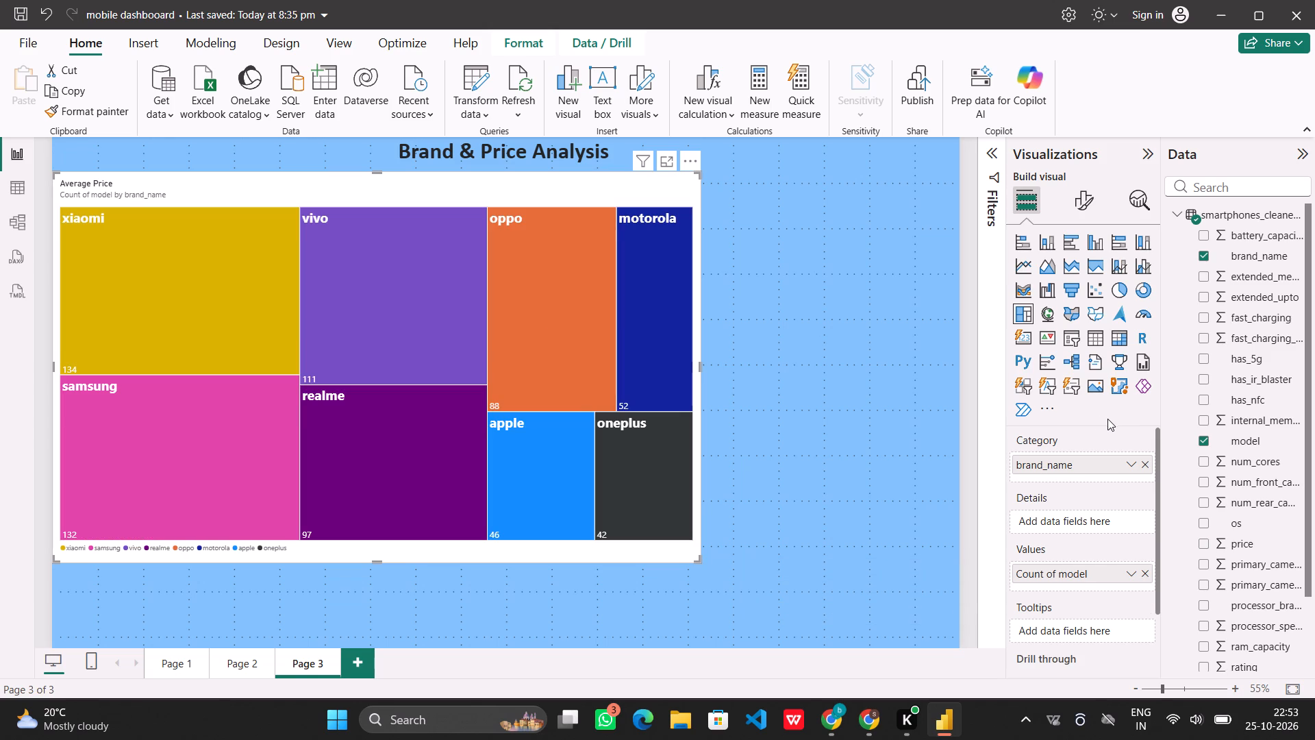
Retitle the treemap "Number of models for each brand".
click(1086, 210)
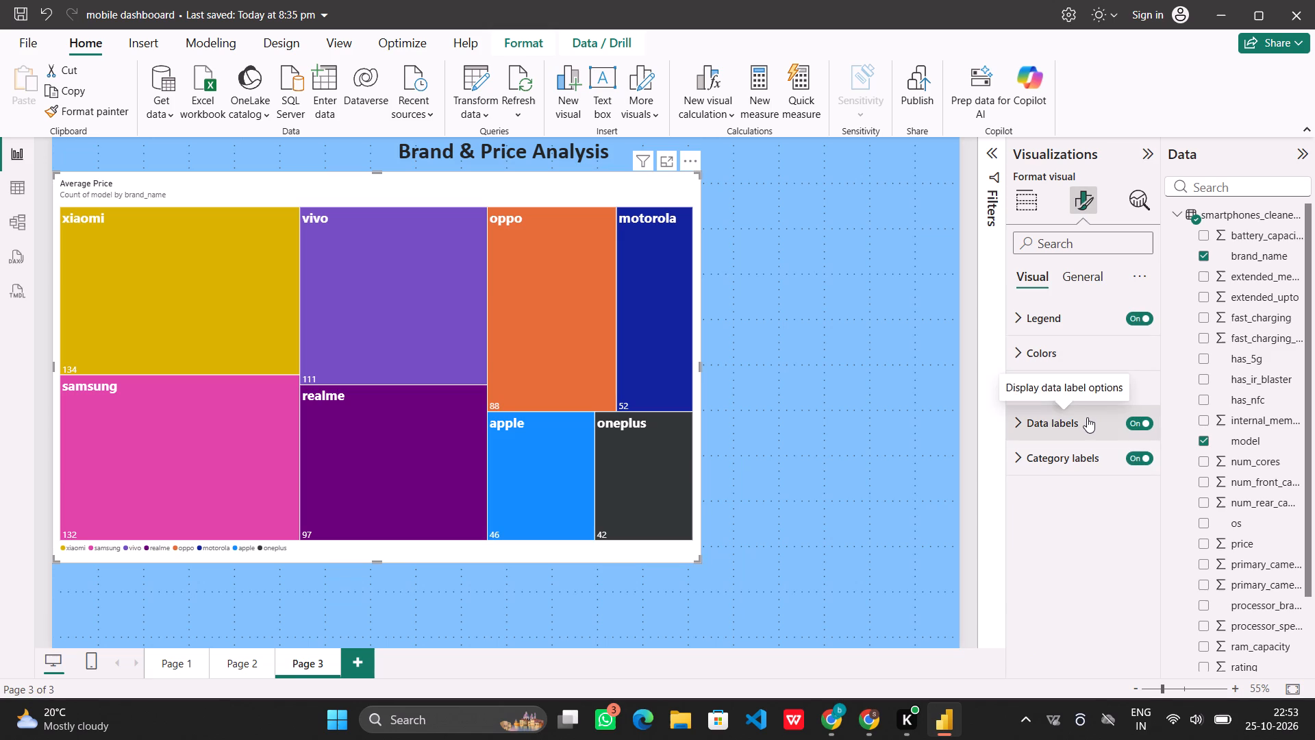
click(1087, 417)
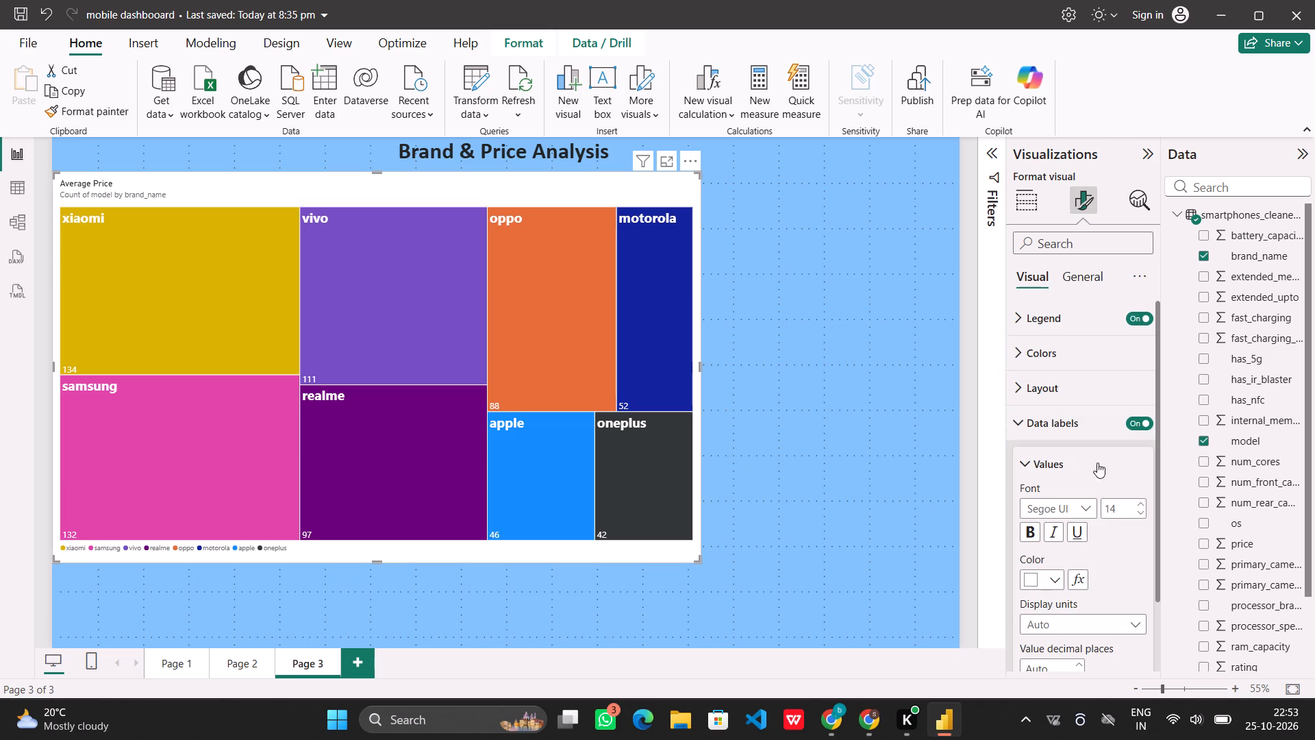
scroll(1079, 437, right, 1)
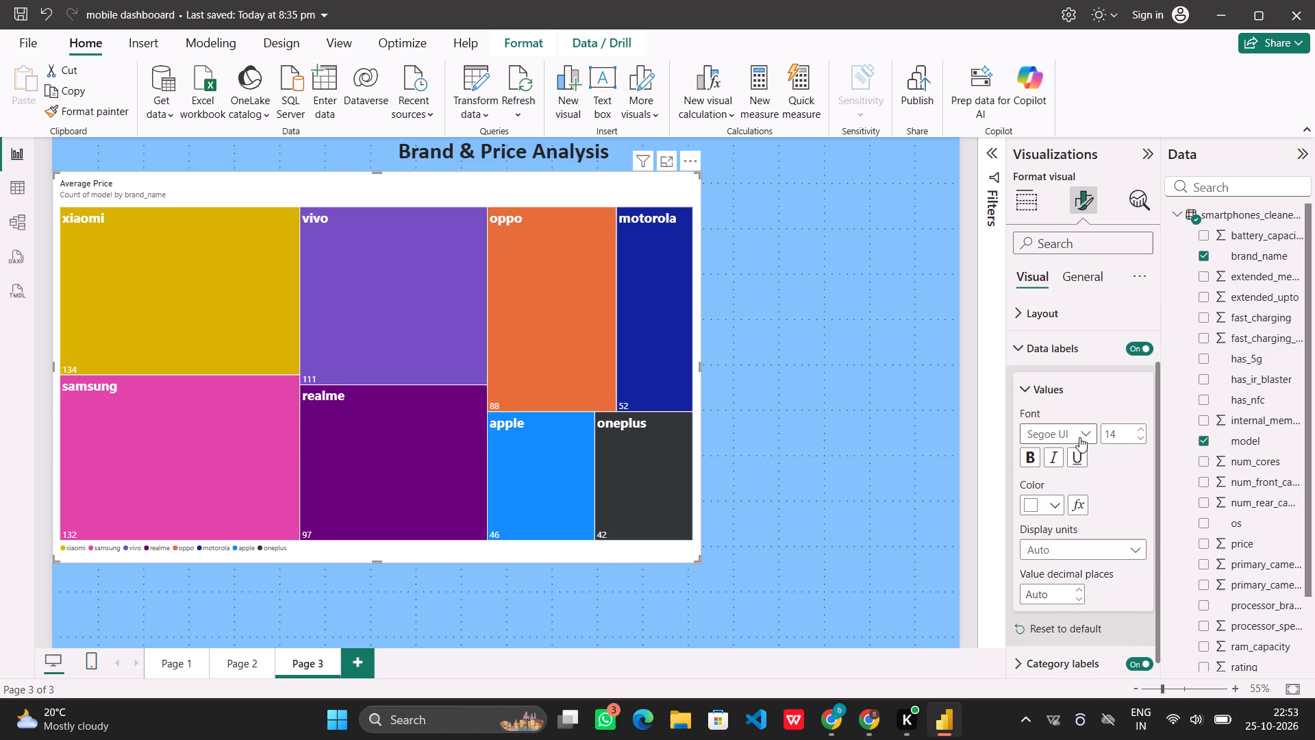
scroll(1079, 437, right, 1)
click(1081, 274)
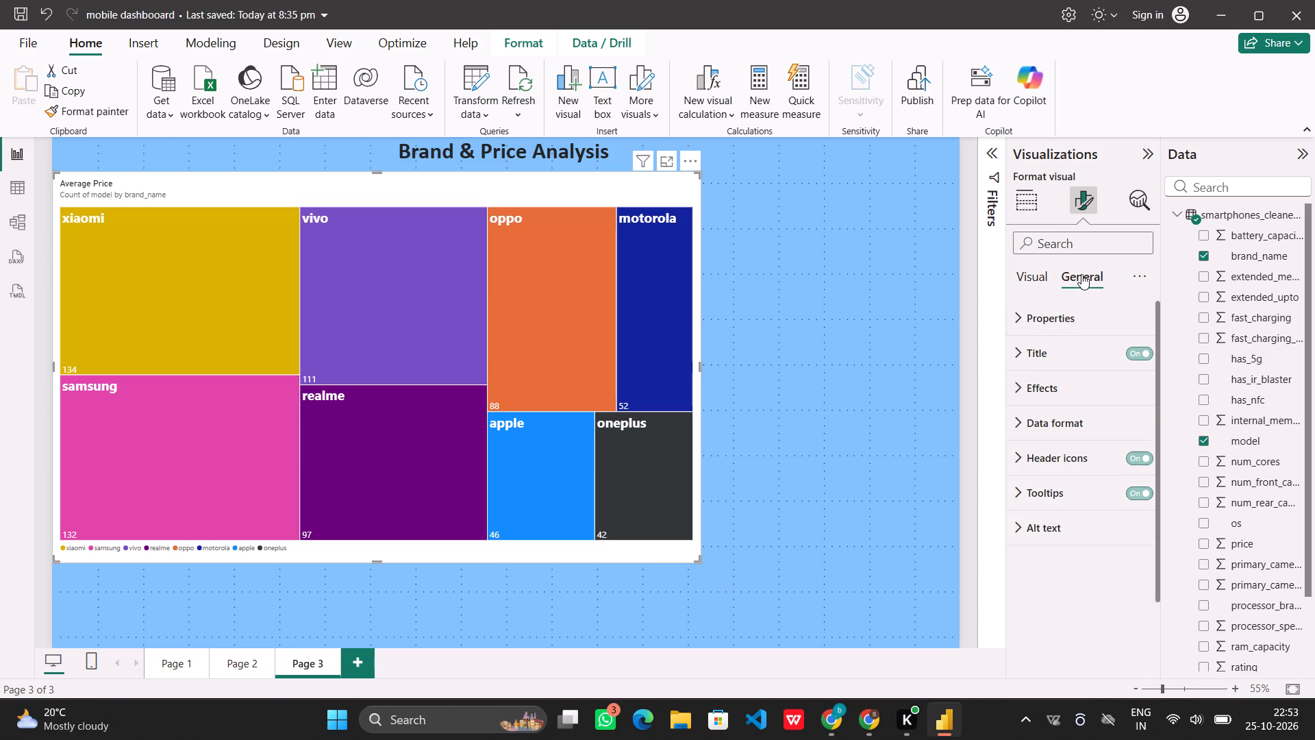
click(1066, 357)
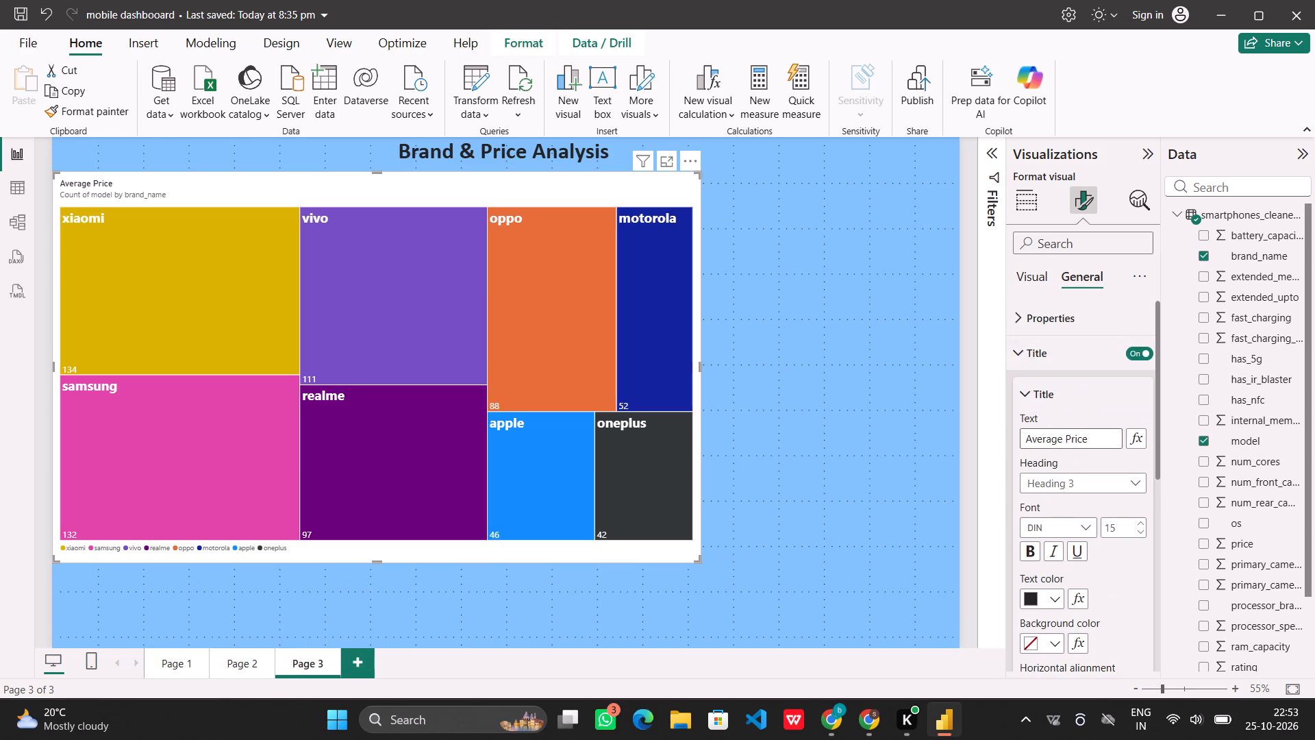
drag(1087, 439, 1023, 441)
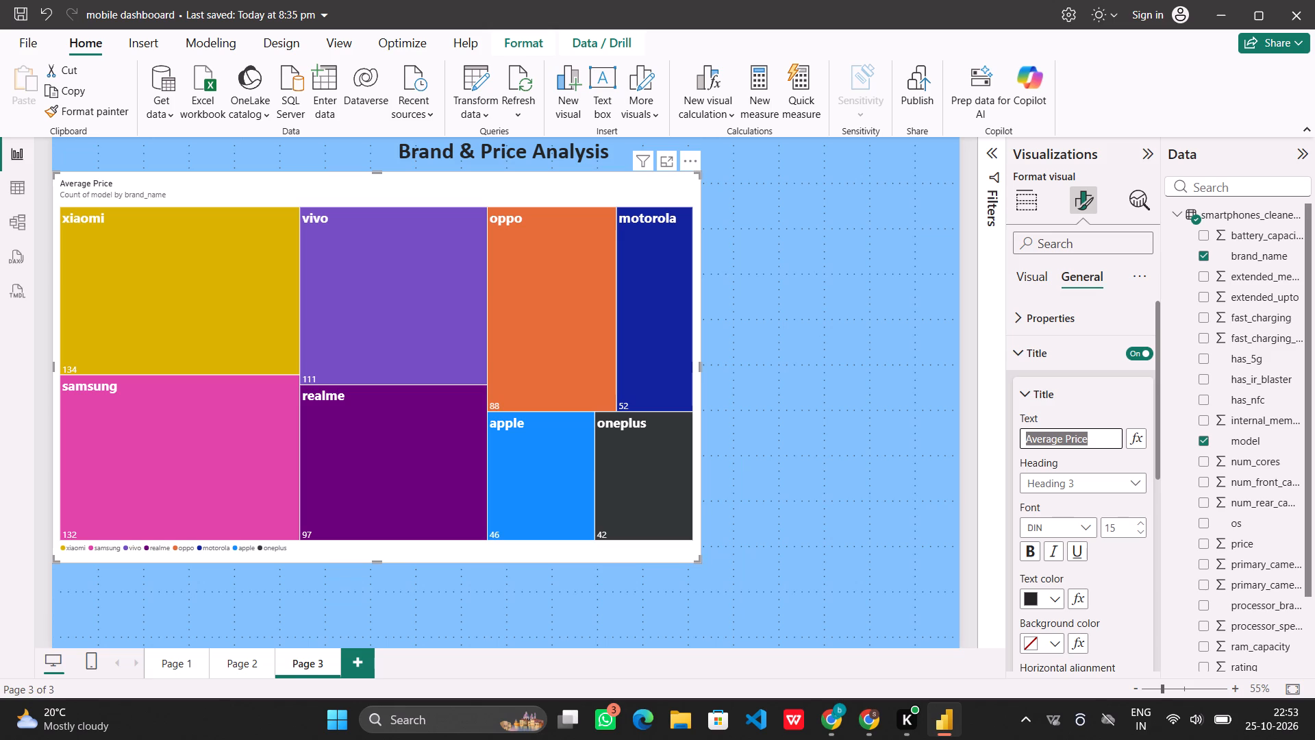
text(nume)
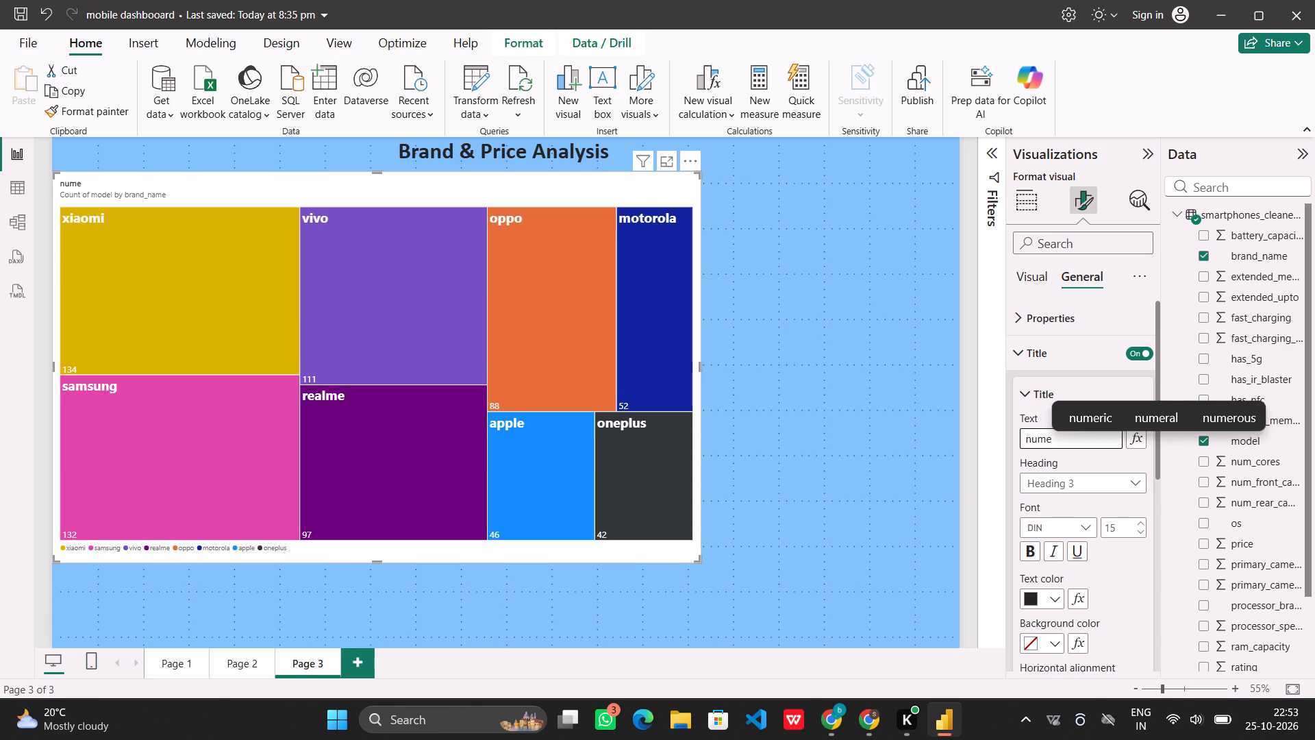
key(BackSpace)
key(BackSpace)
key(BackSpace)
key(BackSpace)
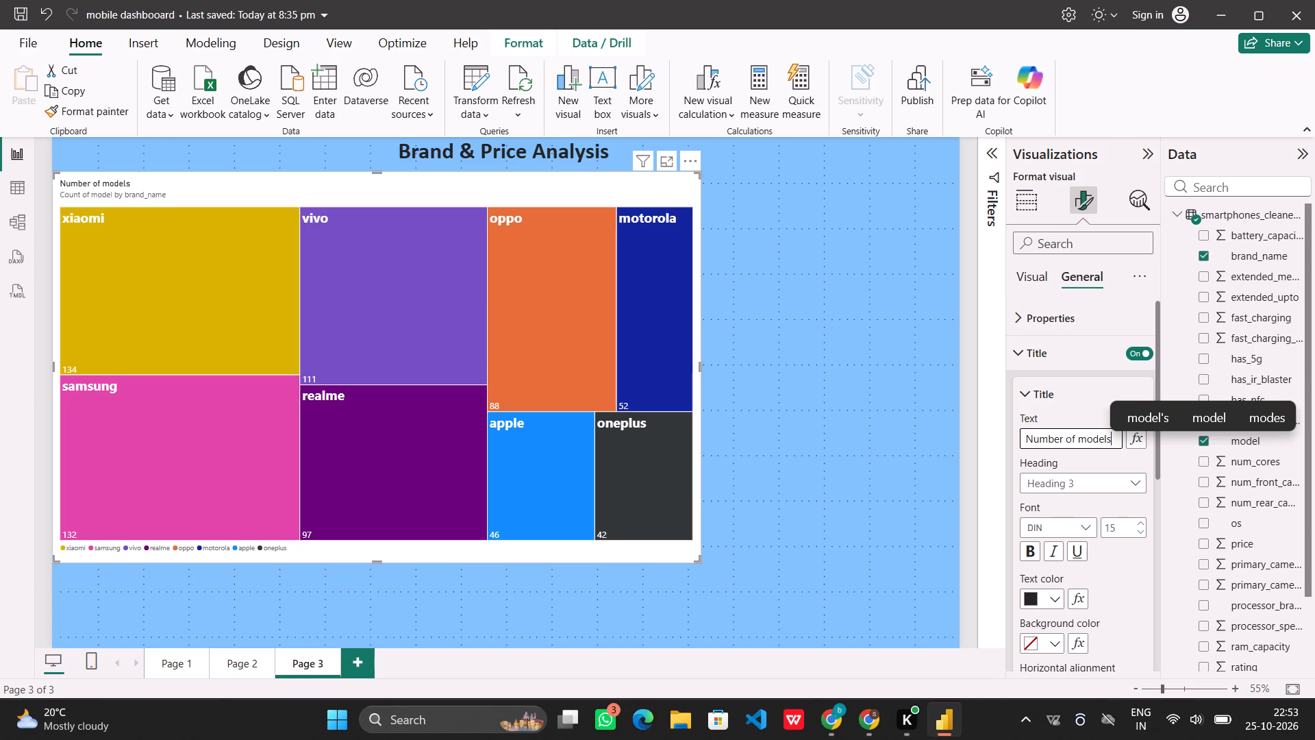
key(space)
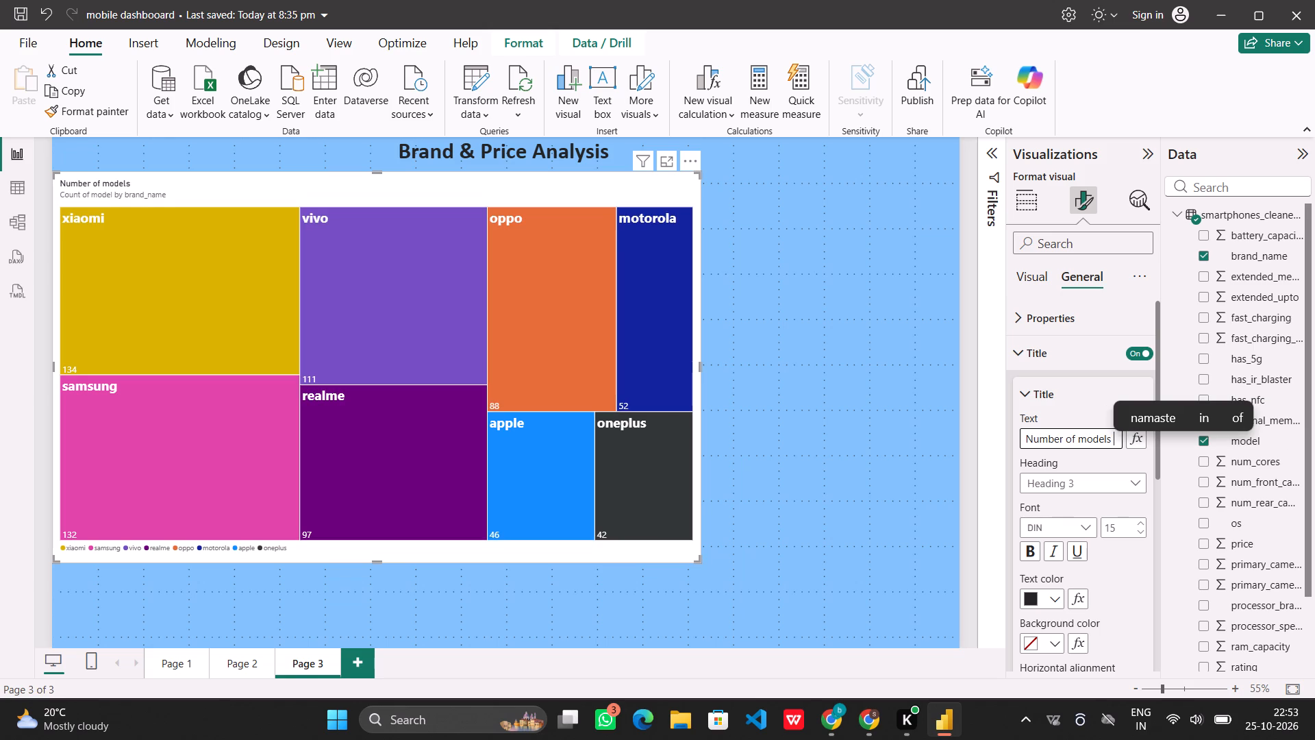
text(for each brad)
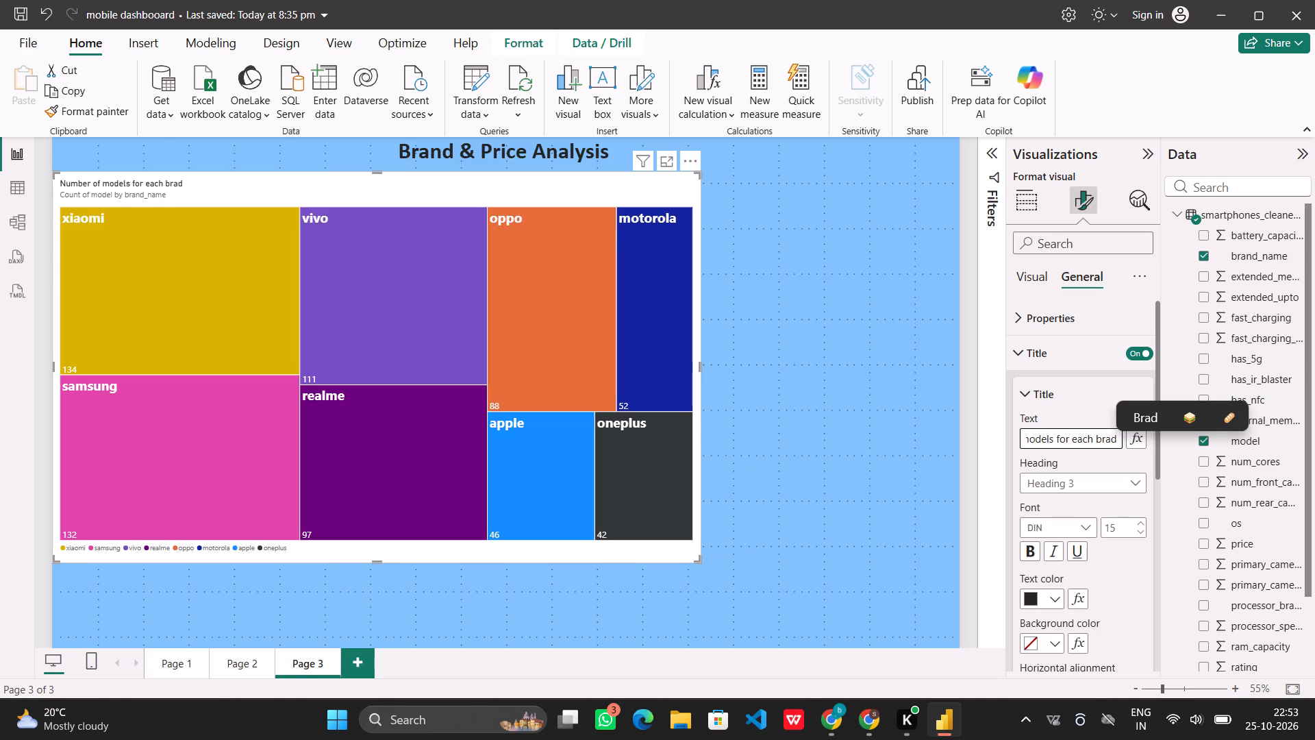
key(BackSpace)
text(nd)
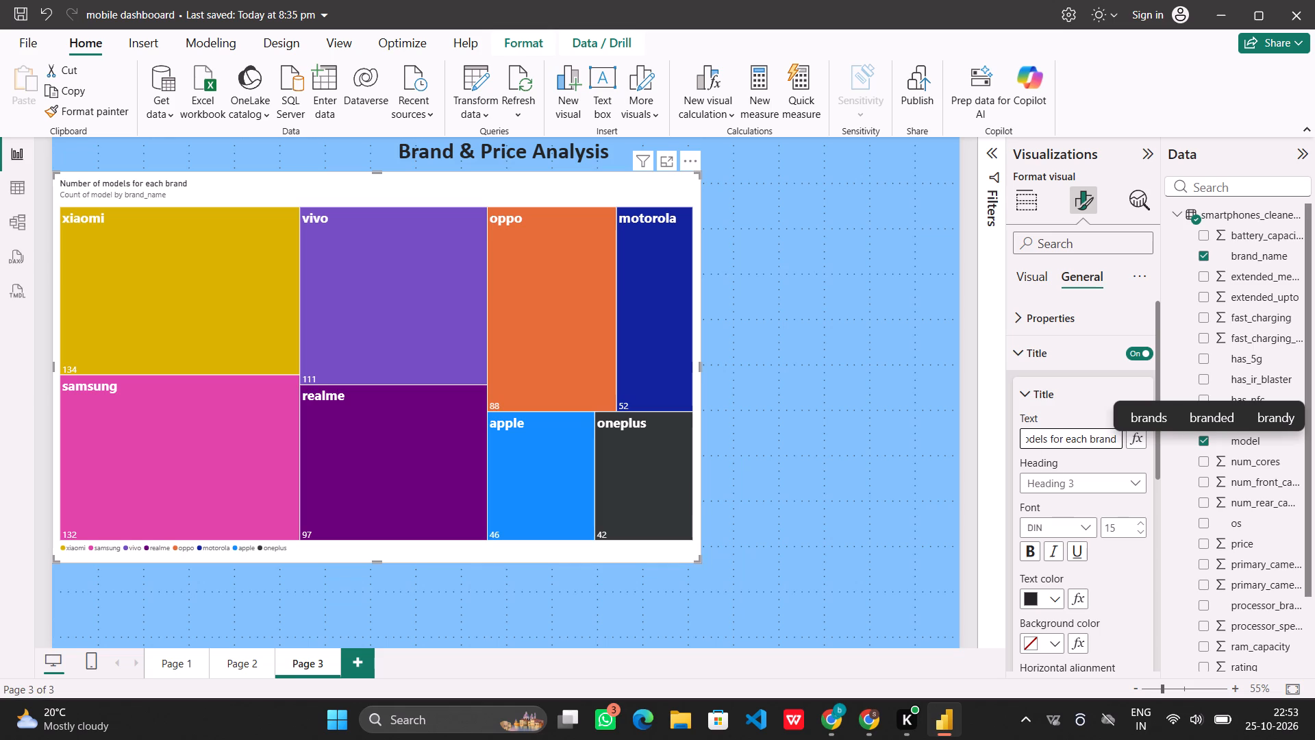
Make the treemap's title bold, center it horizontally and set its font size to 20.
click(1032, 549)
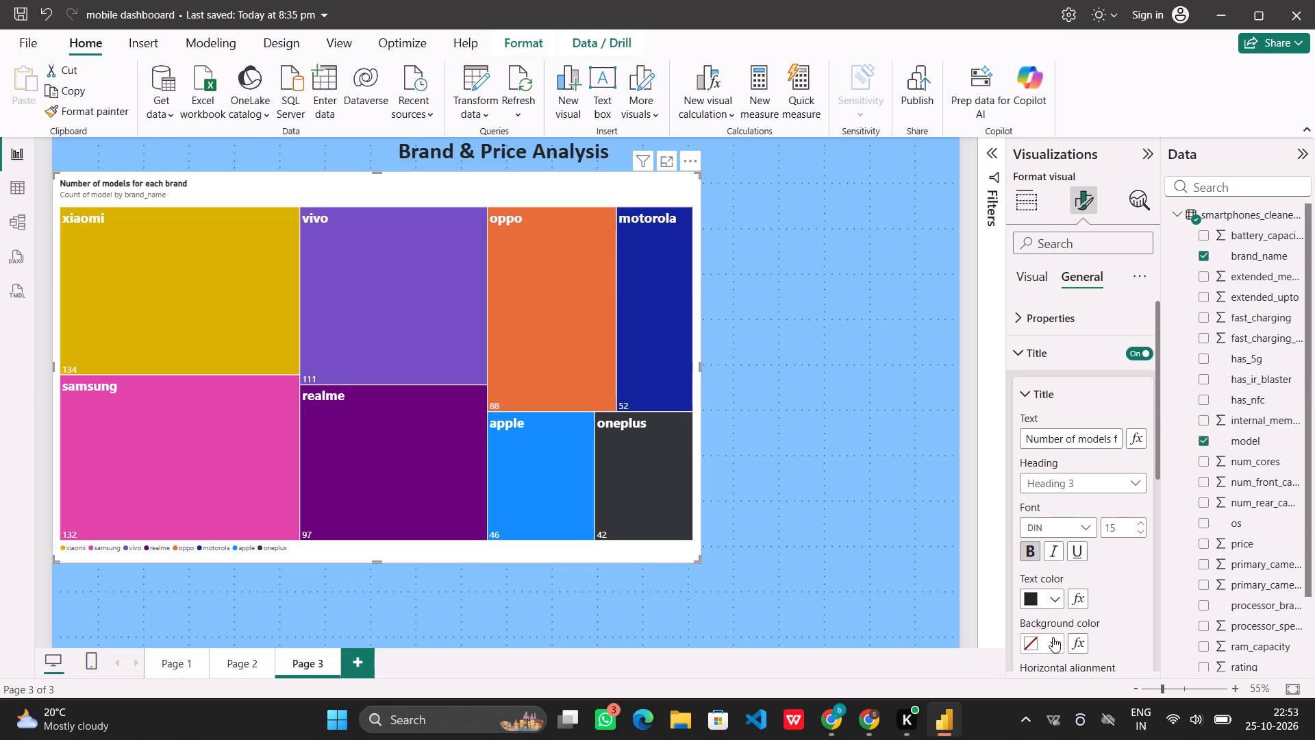
scroll(1053, 637, down, 1)
click(1054, 602)
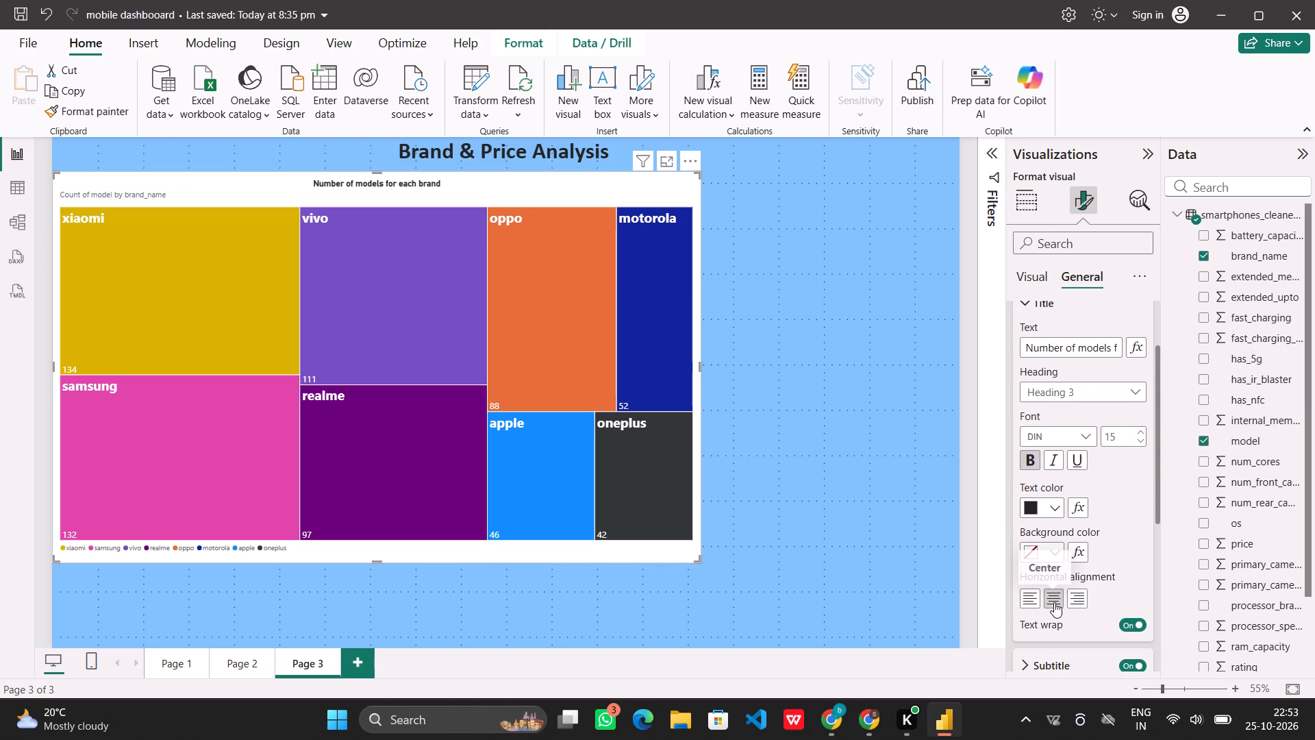
triple_click(1140, 434)
double_click(1140, 434)
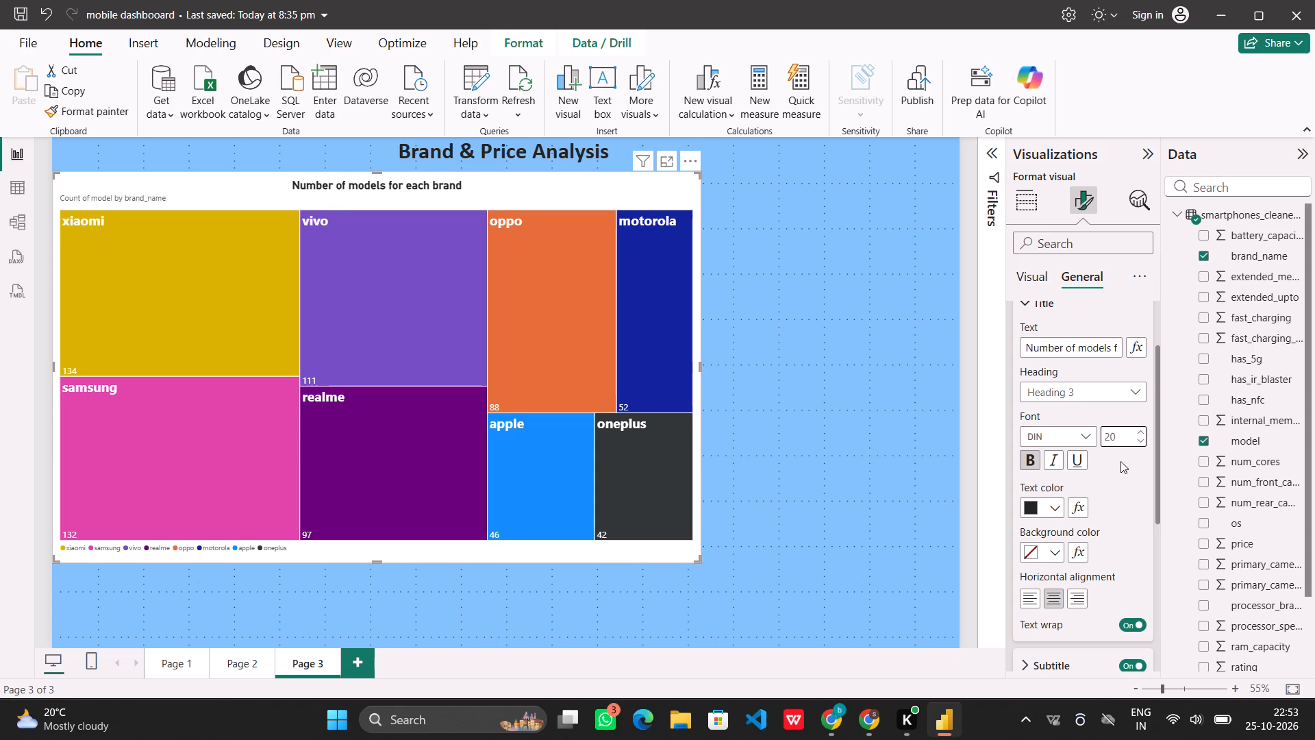
Turn off the treemap's subtitle.
scroll(1107, 501, down, 2)
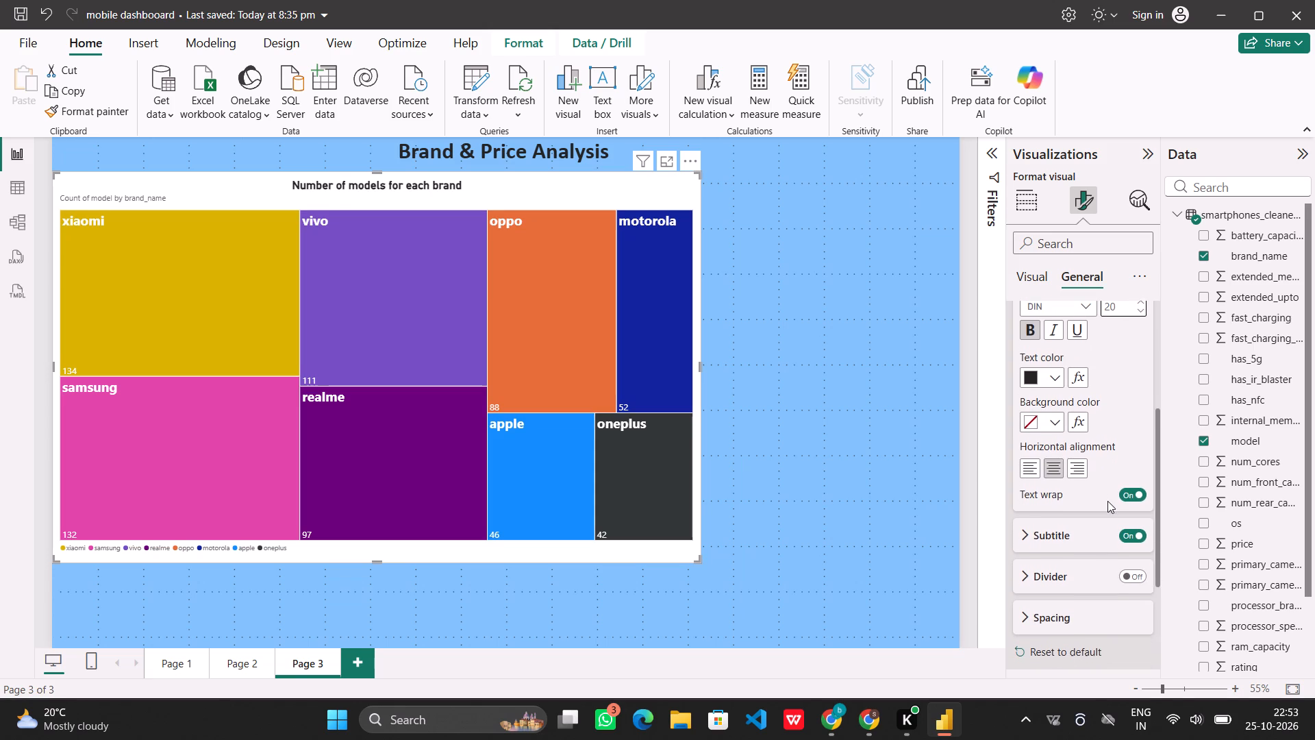
scroll(1107, 501, down, 1)
click(1059, 511)
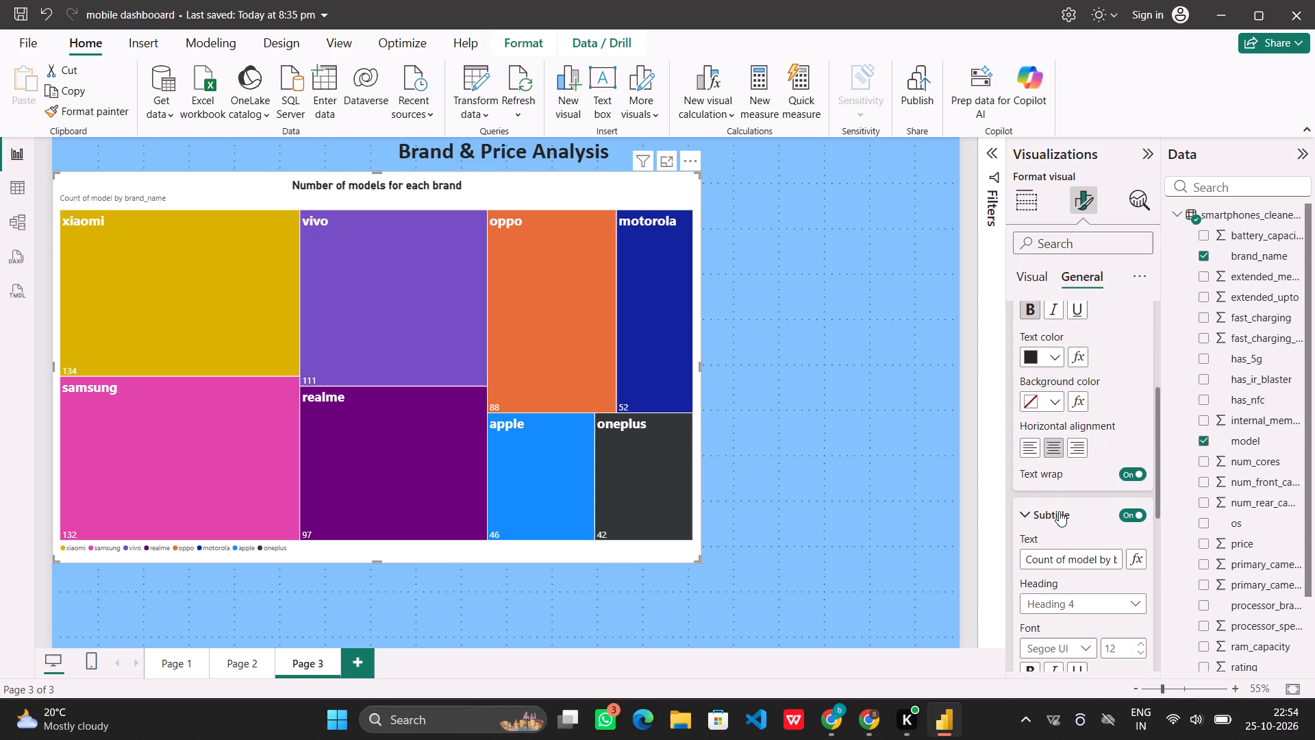
click(1129, 513)
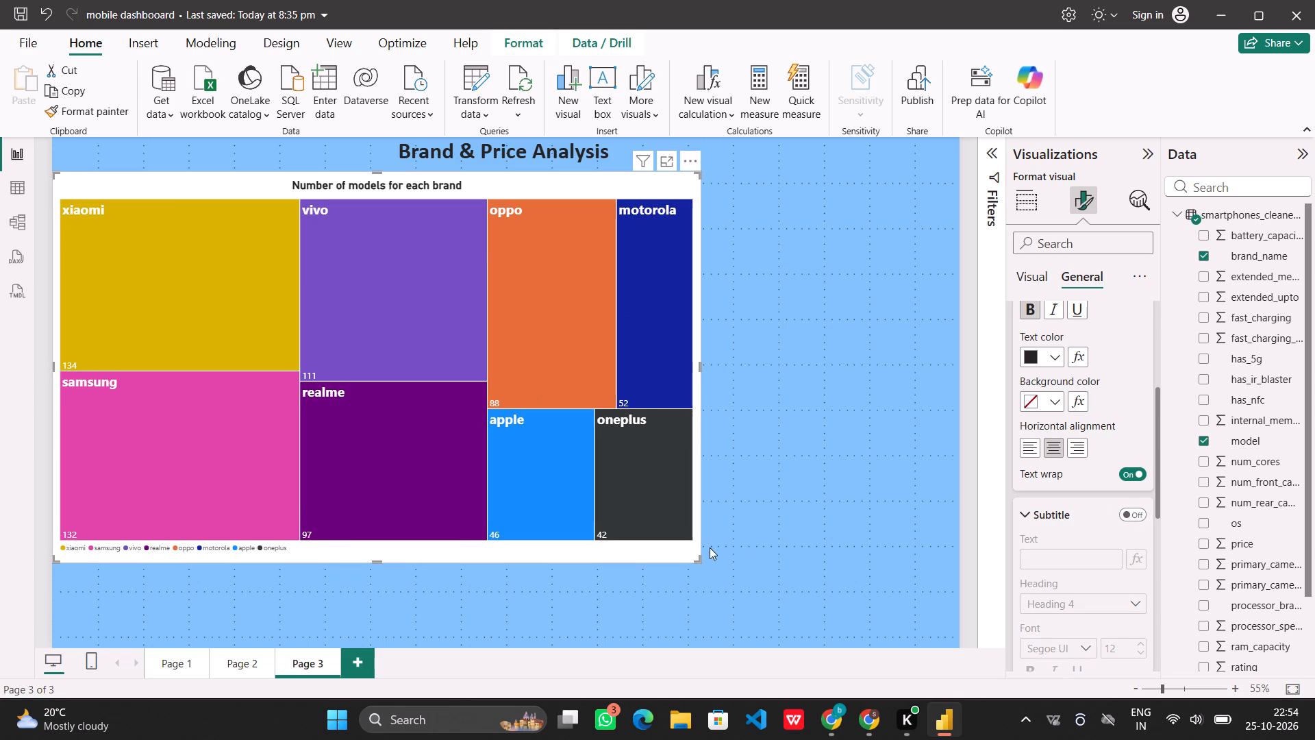
Resize the treemap to about half the page width and raise its upper edge to just below the page heading.
drag(697, 559, 524, 480)
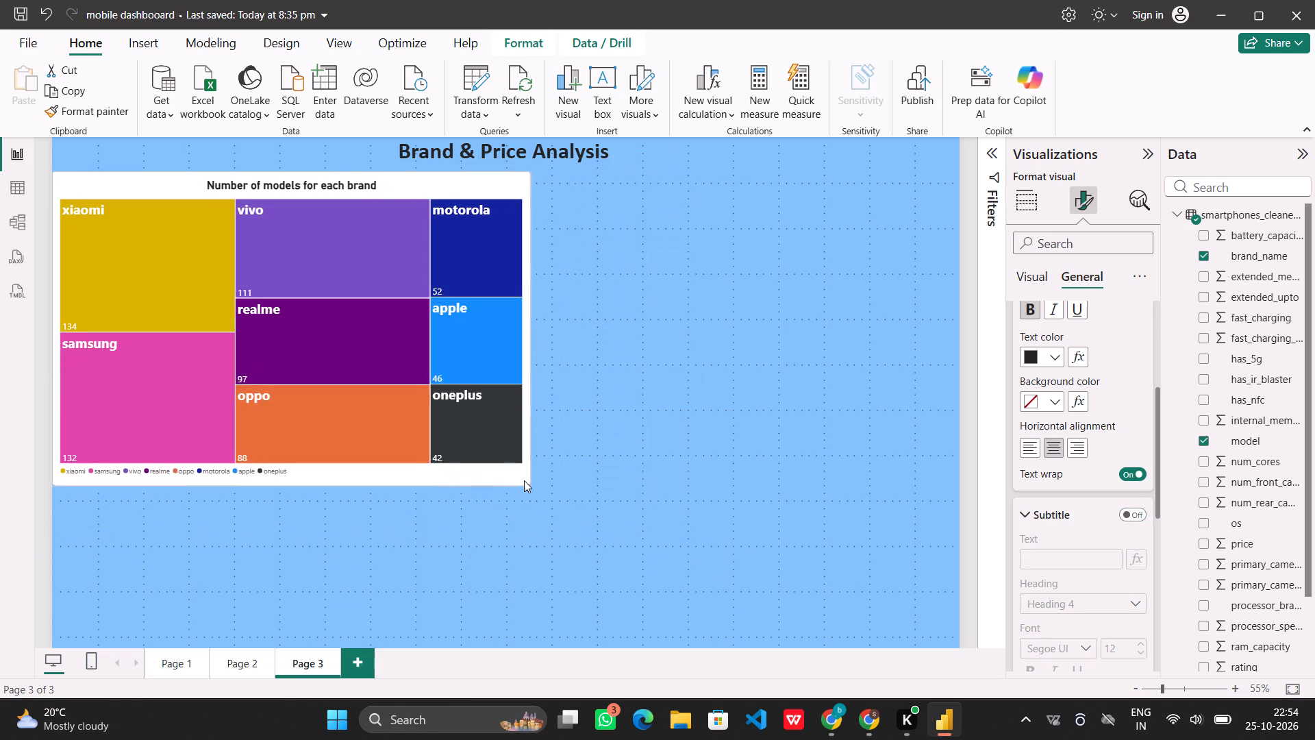
drag(524, 480, 453, 430)
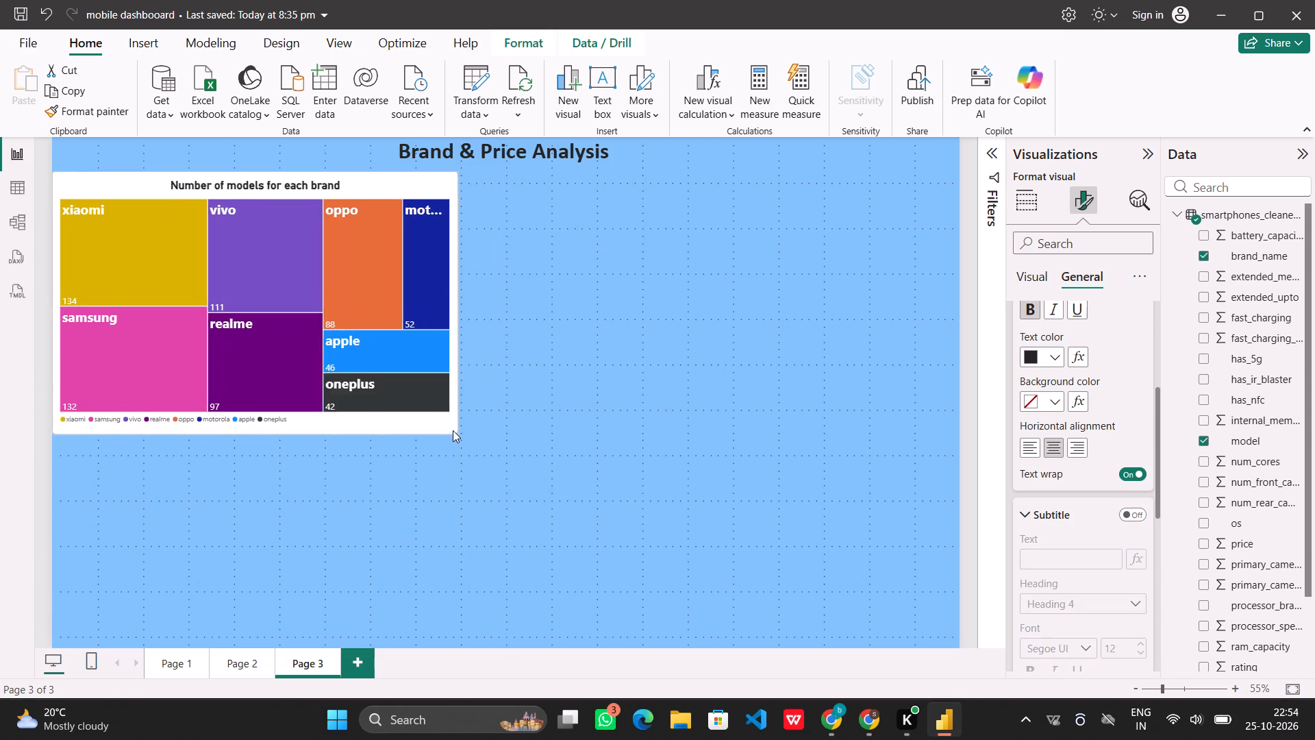
drag(453, 430, 445, 407)
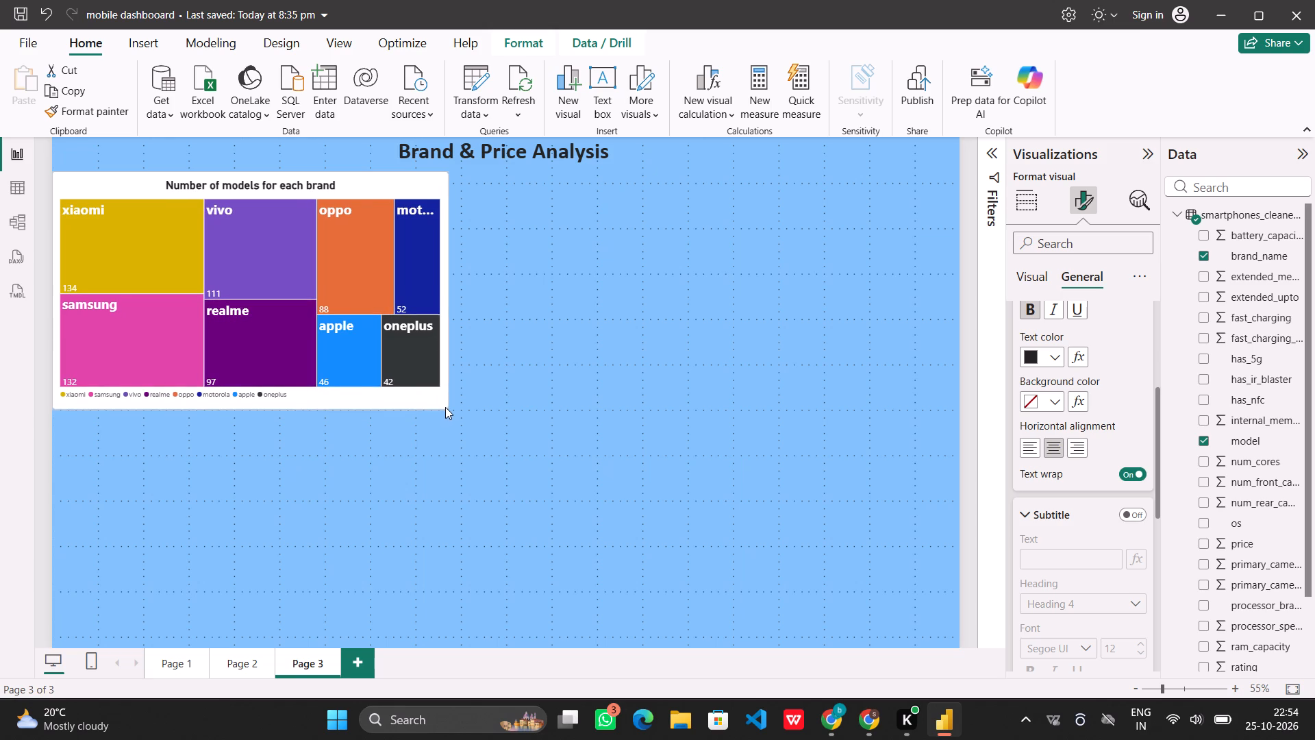
drag(445, 407, 447, 407)
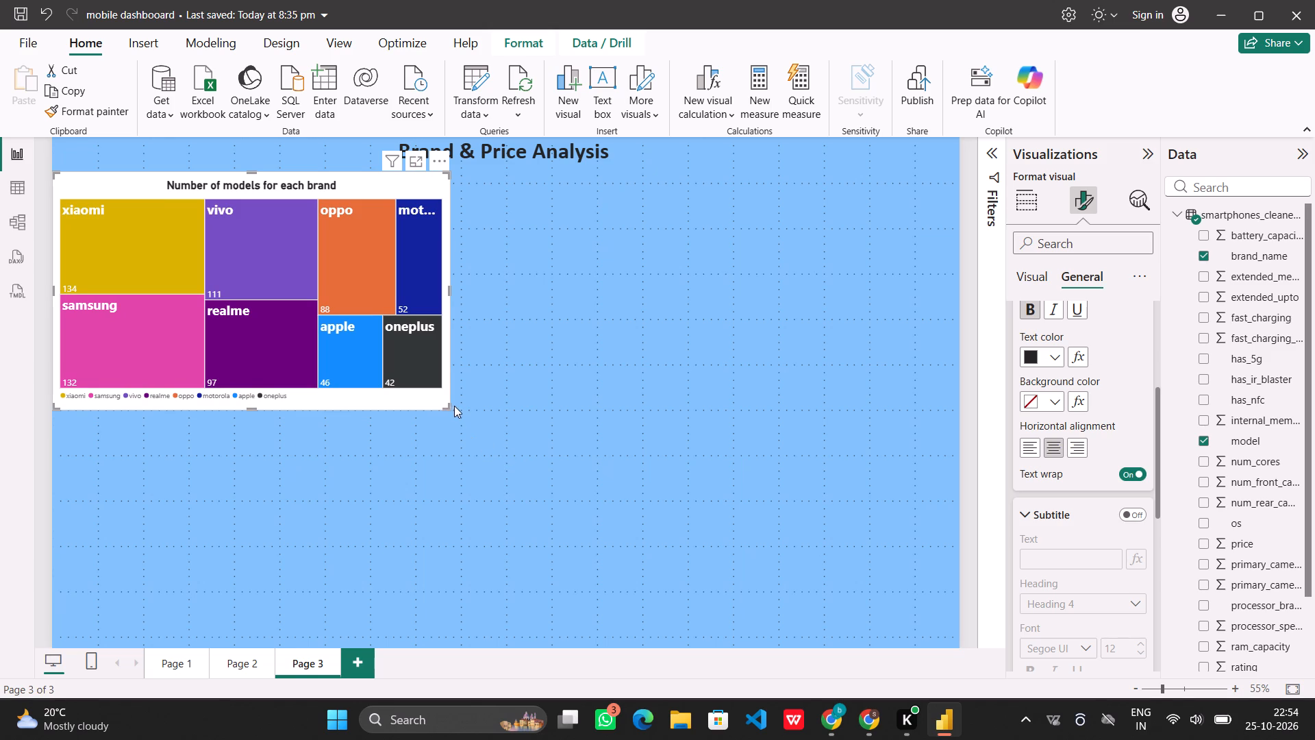
drag(447, 407, 503, 409)
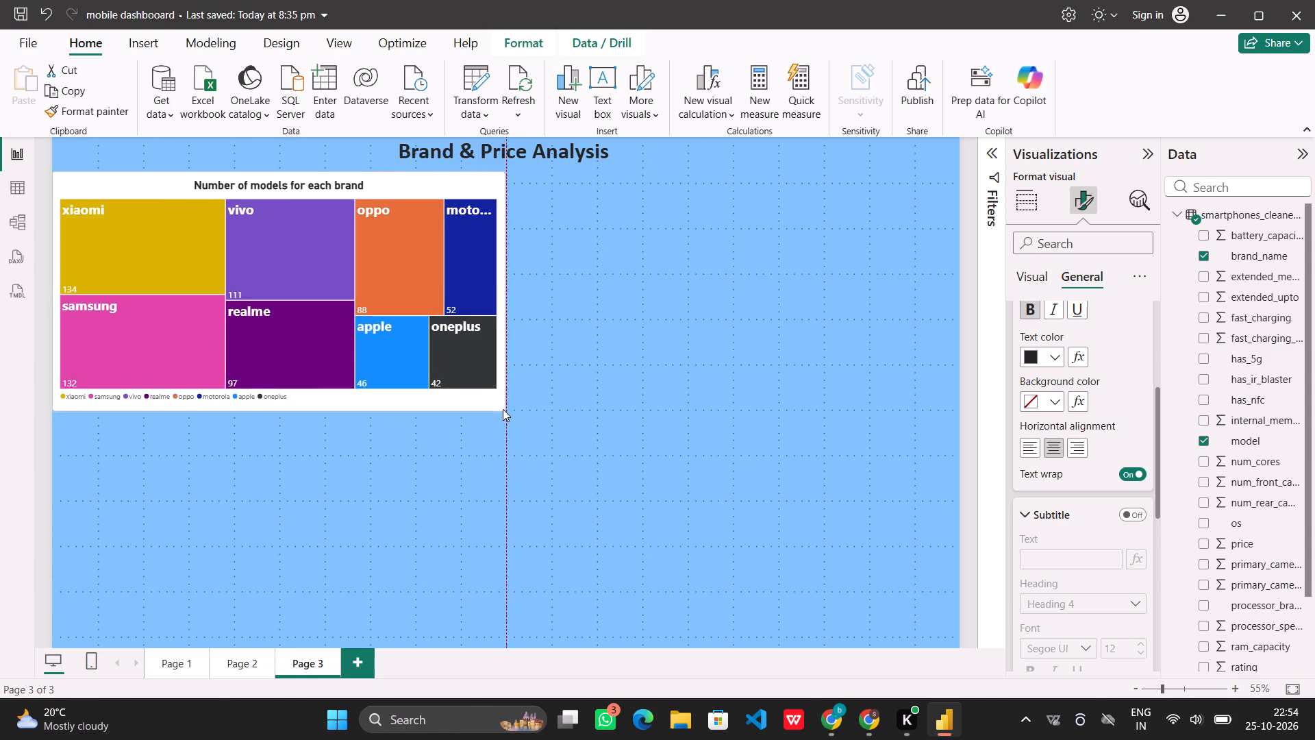
drag(503, 409, 505, 412)
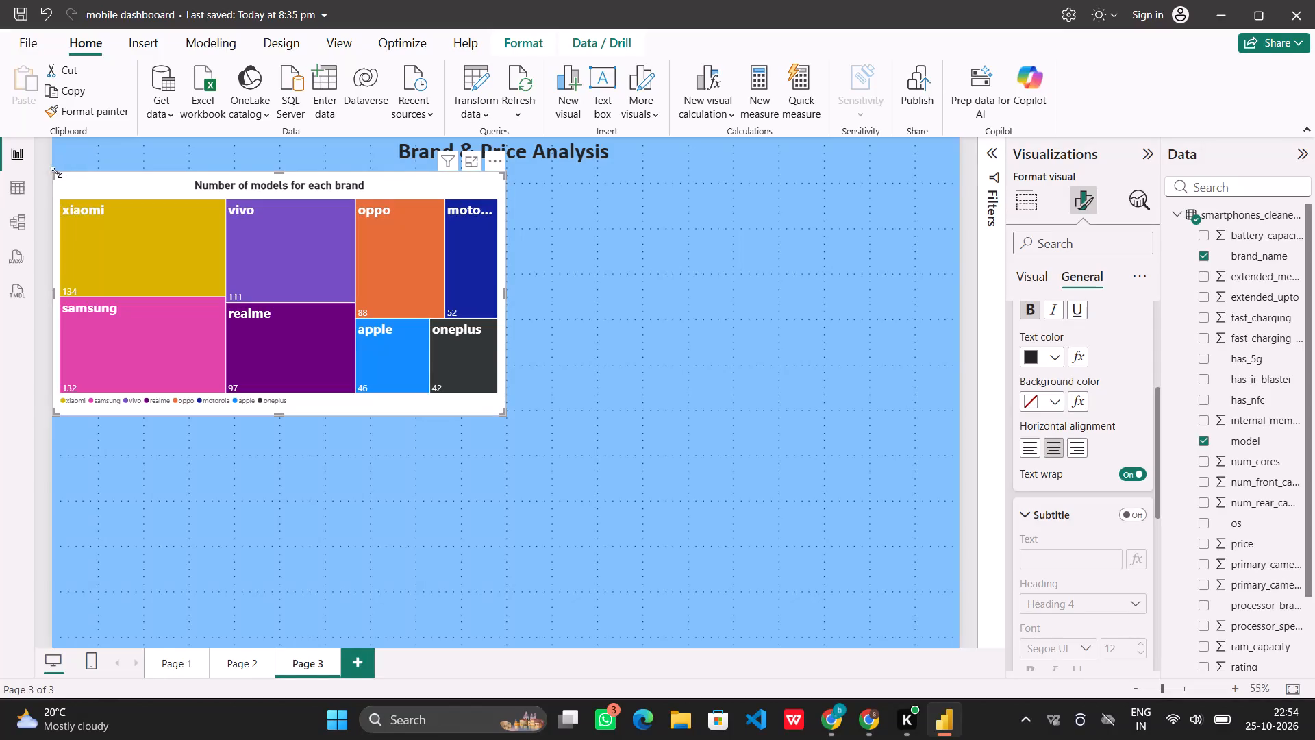
drag(55, 172, 55, 162)
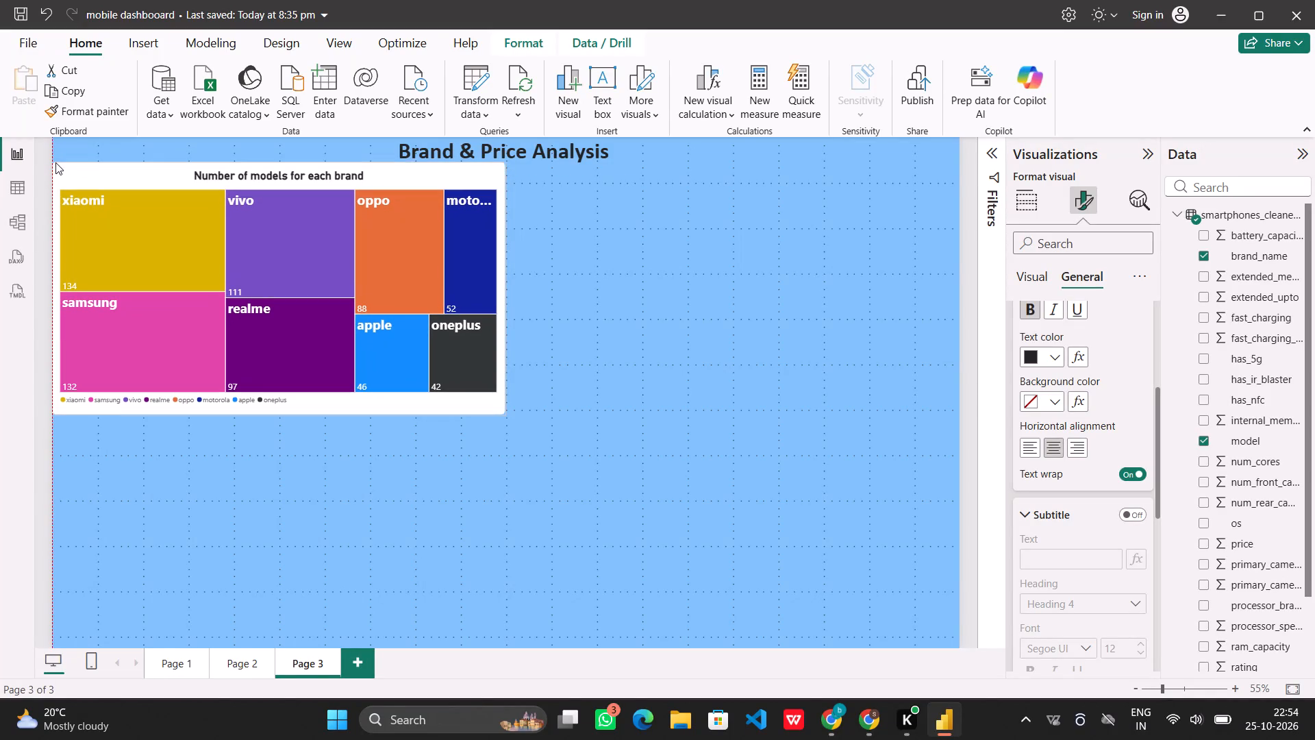
drag(55, 162, 55, 162)
click(511, 345)
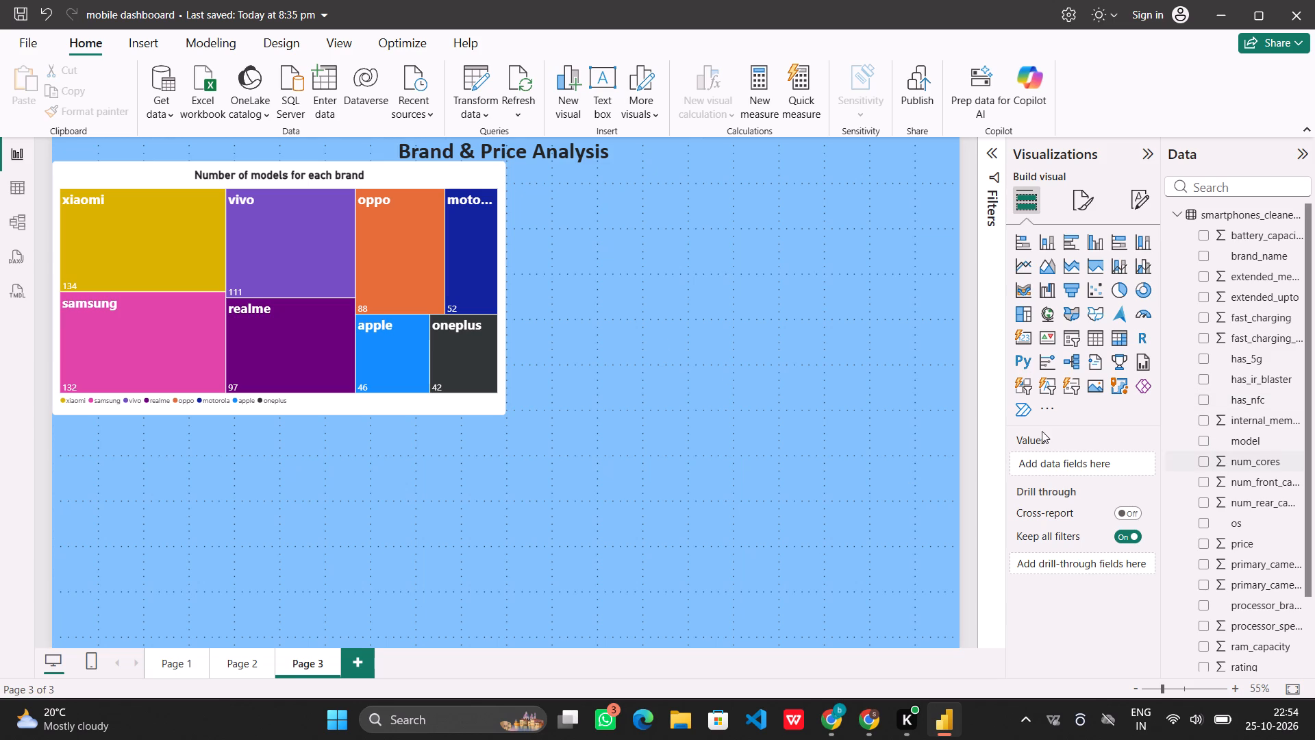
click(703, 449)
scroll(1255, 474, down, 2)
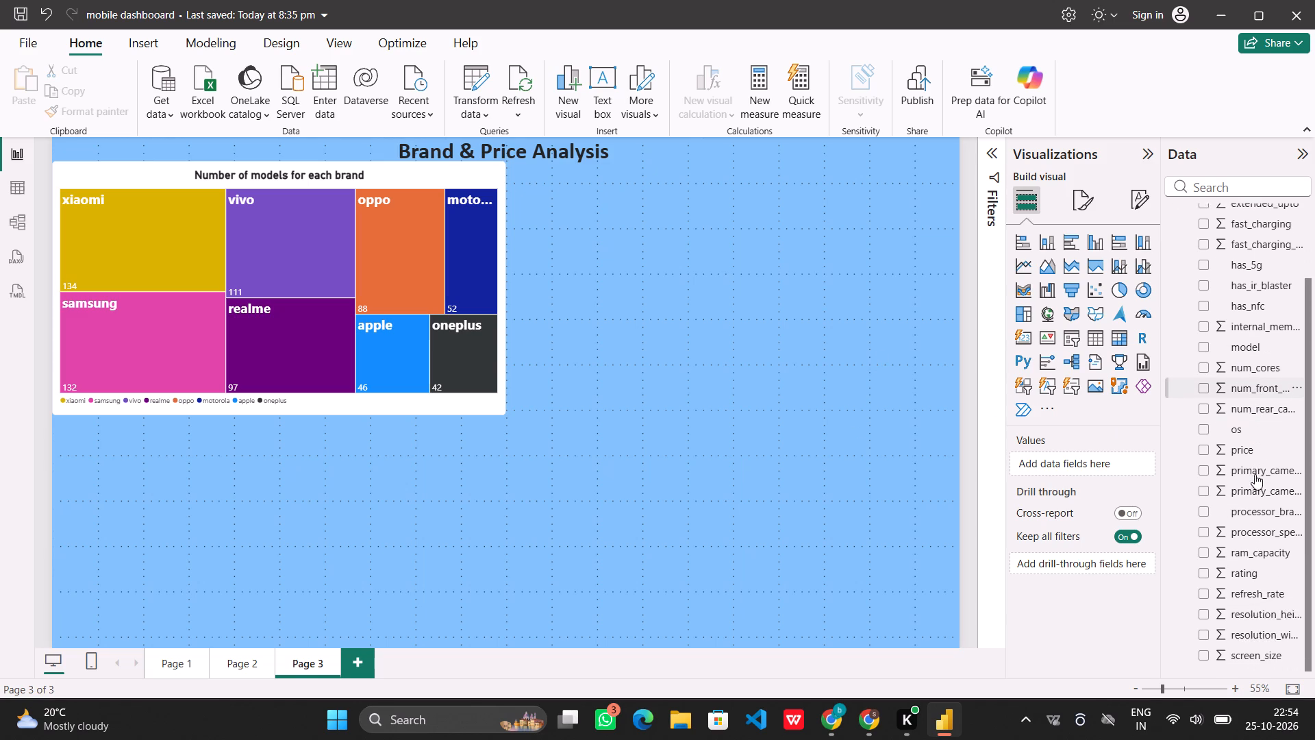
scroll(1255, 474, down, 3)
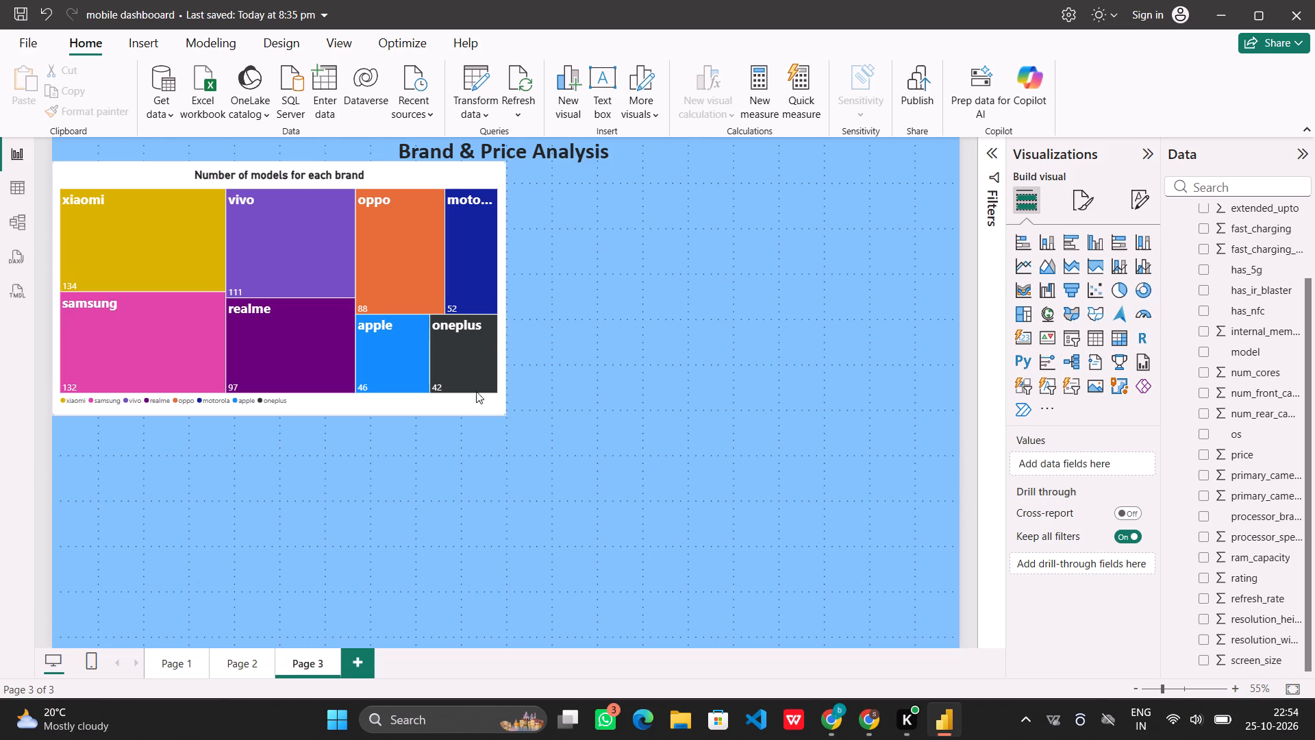
Shrink the treemap proportionally from its lower corner to about 45% of the page width.
click(474, 408)
drag(501, 415, 453, 399)
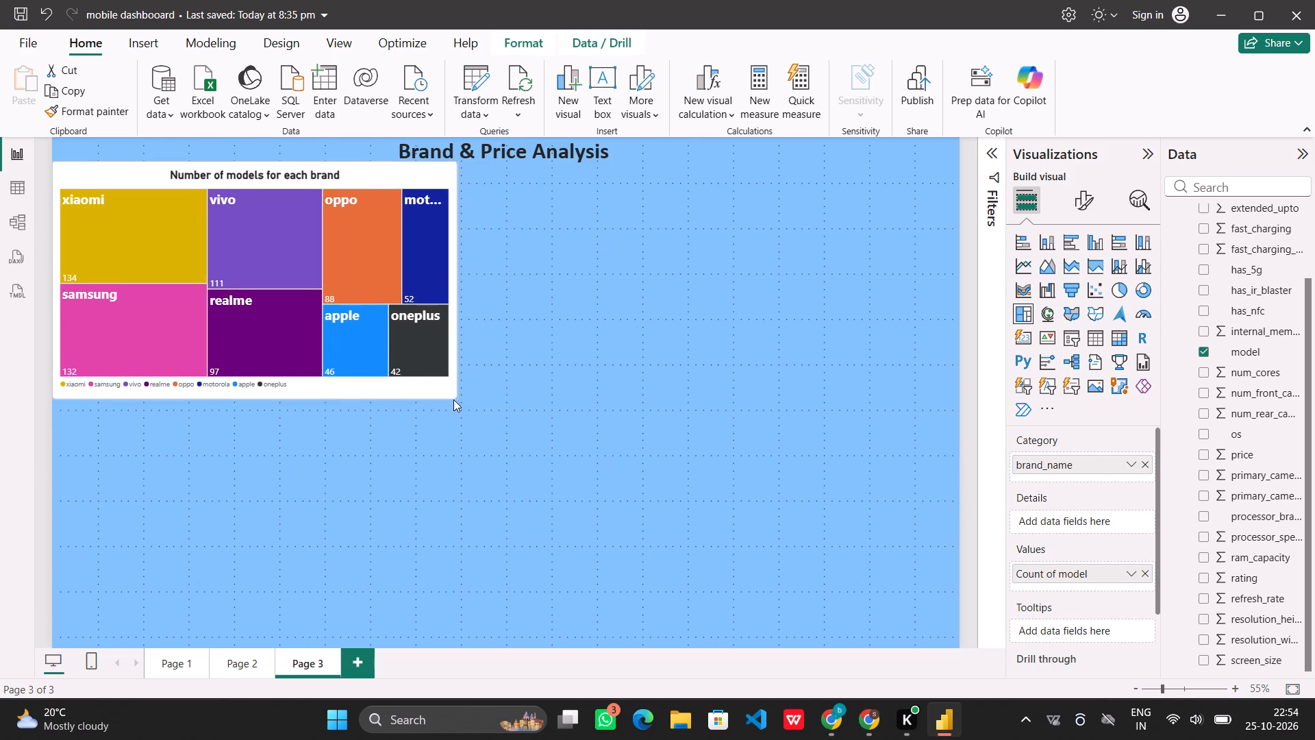
drag(453, 399, 460, 403)
click(721, 493)
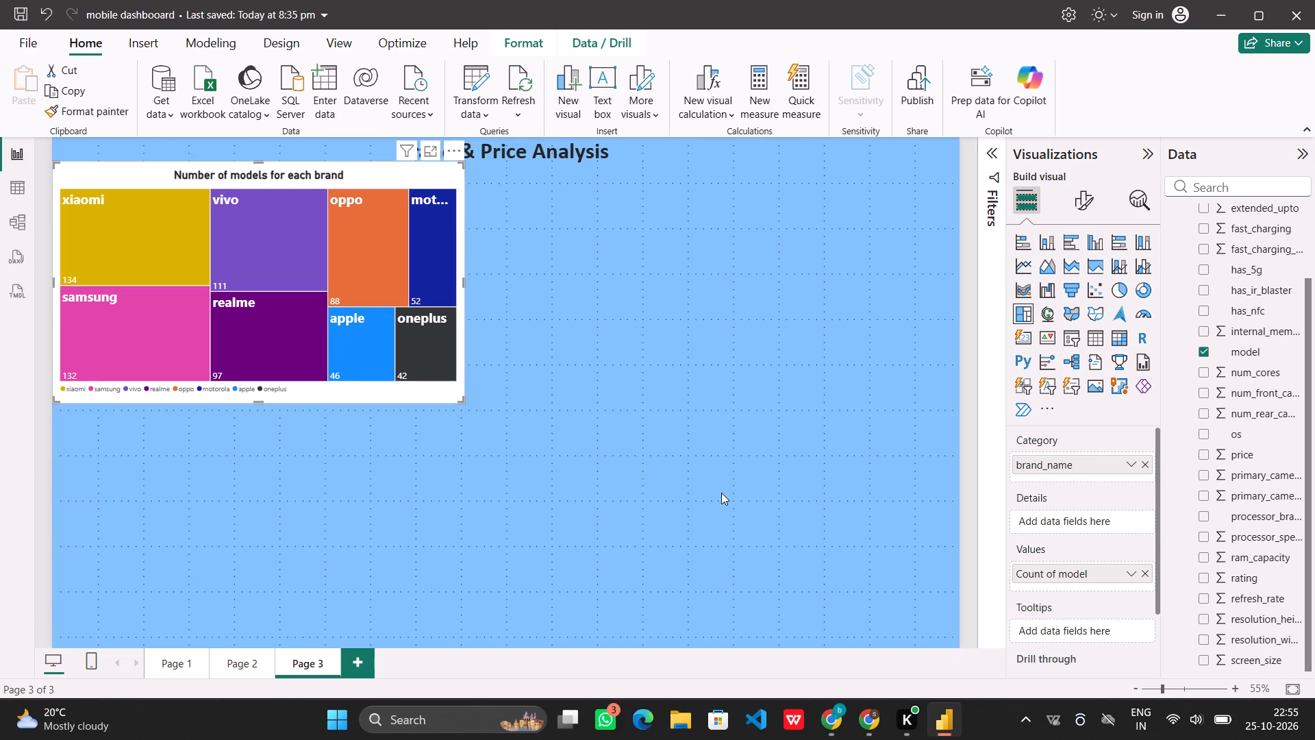
Switch to Chrome and play the song "Unplugged" from the YouTube recommendations.
click(866, 722)
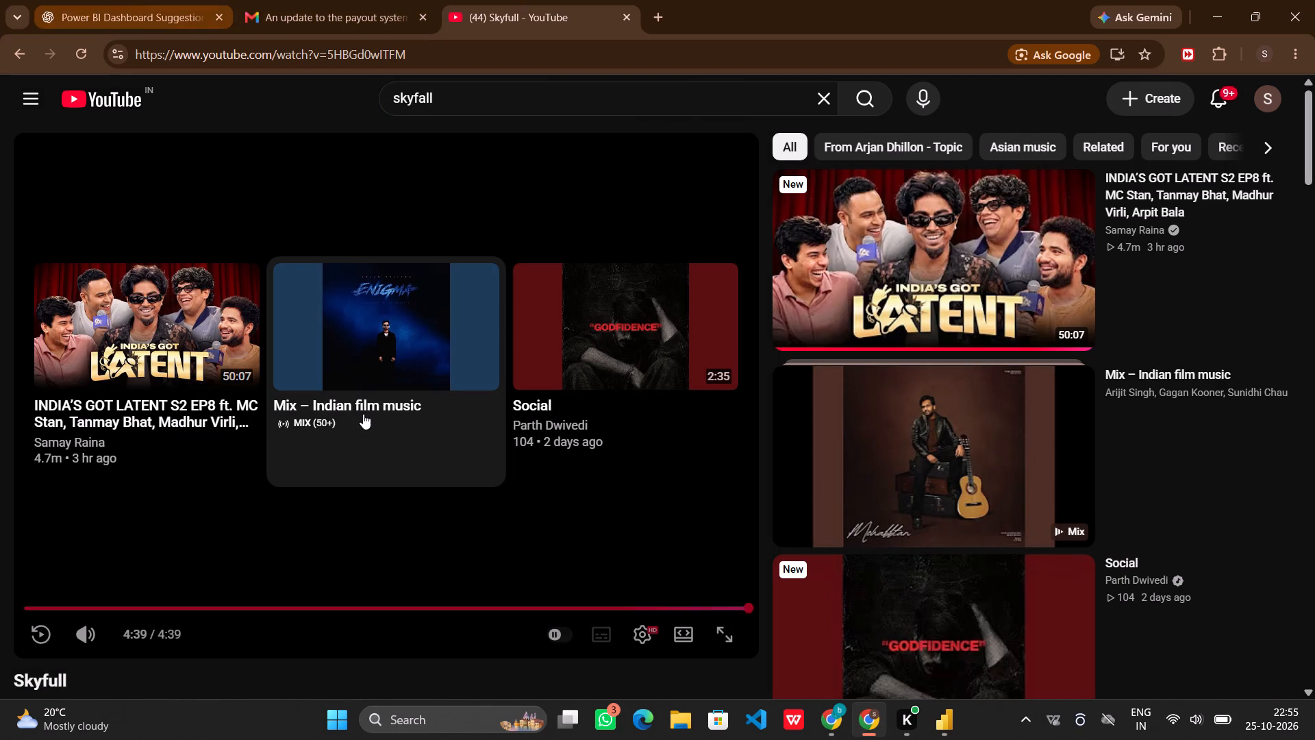
scroll(760, 508, down, 2)
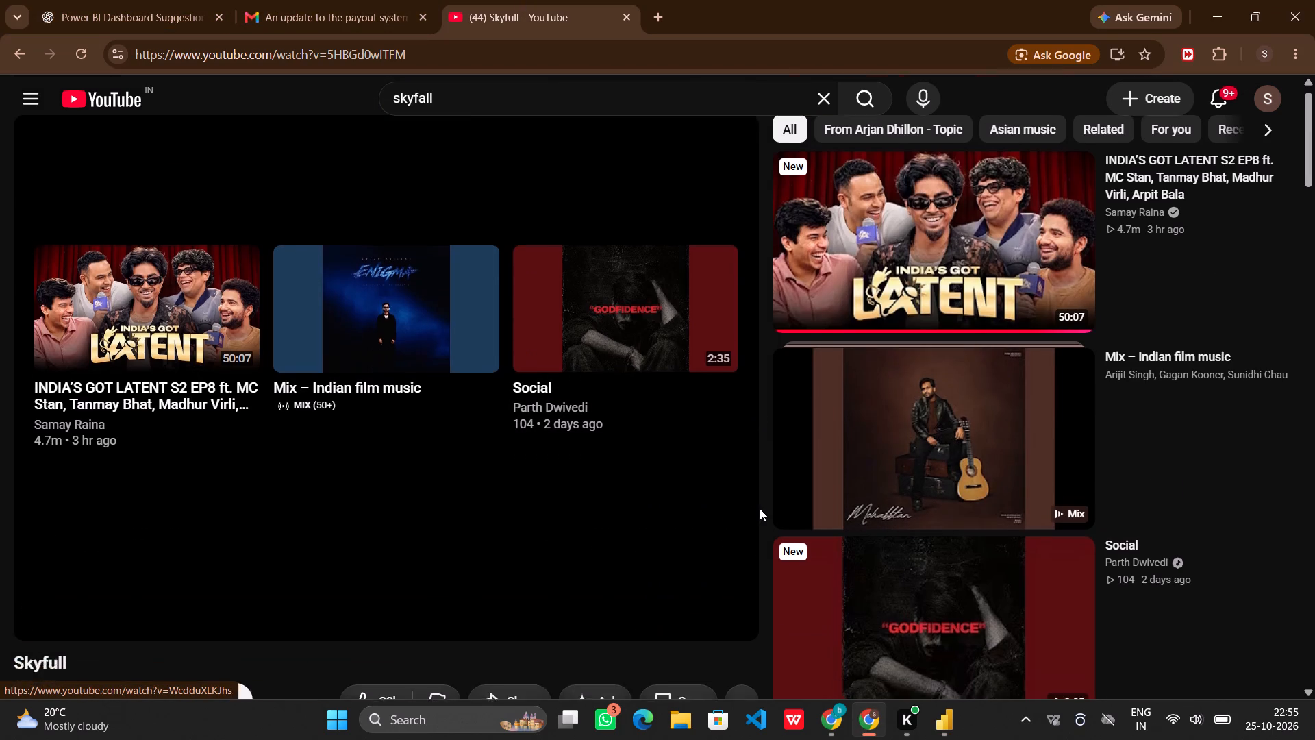
scroll(760, 508, down, 4)
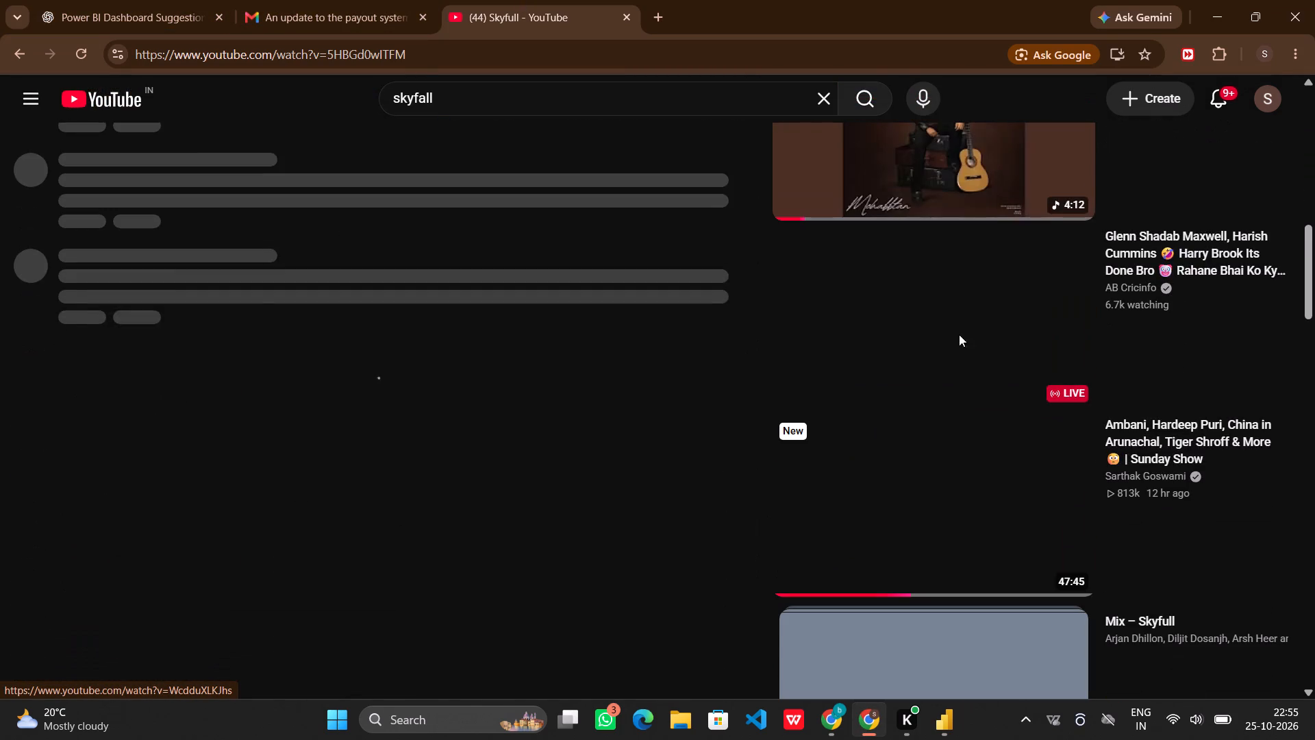
scroll(931, 375, up, 5)
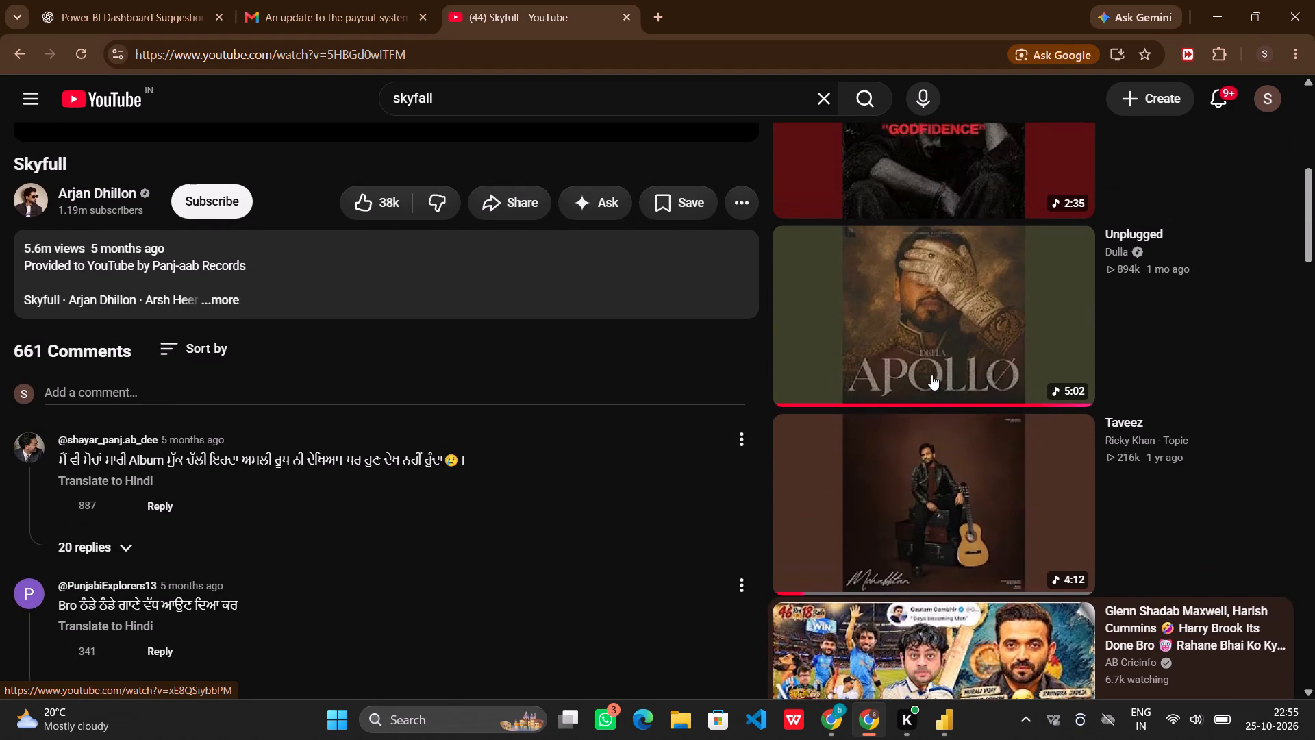
click(952, 373)
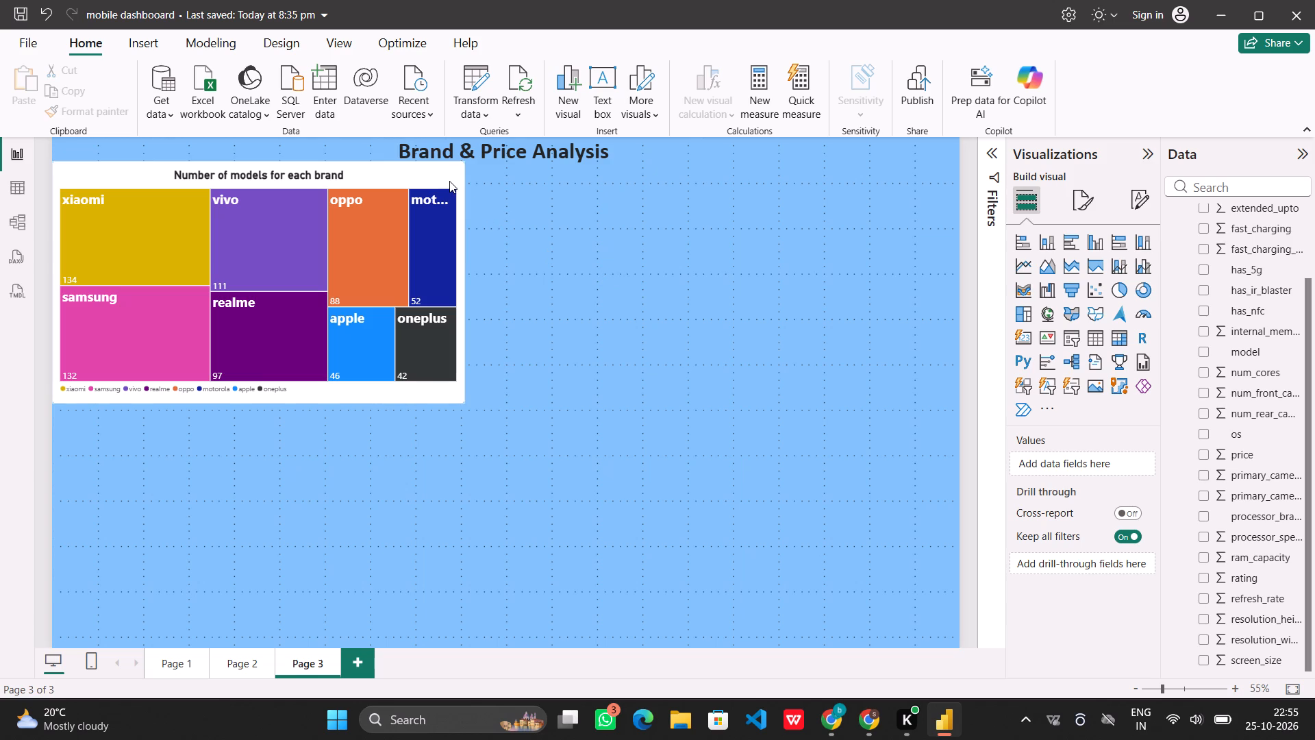
click(432, 171)
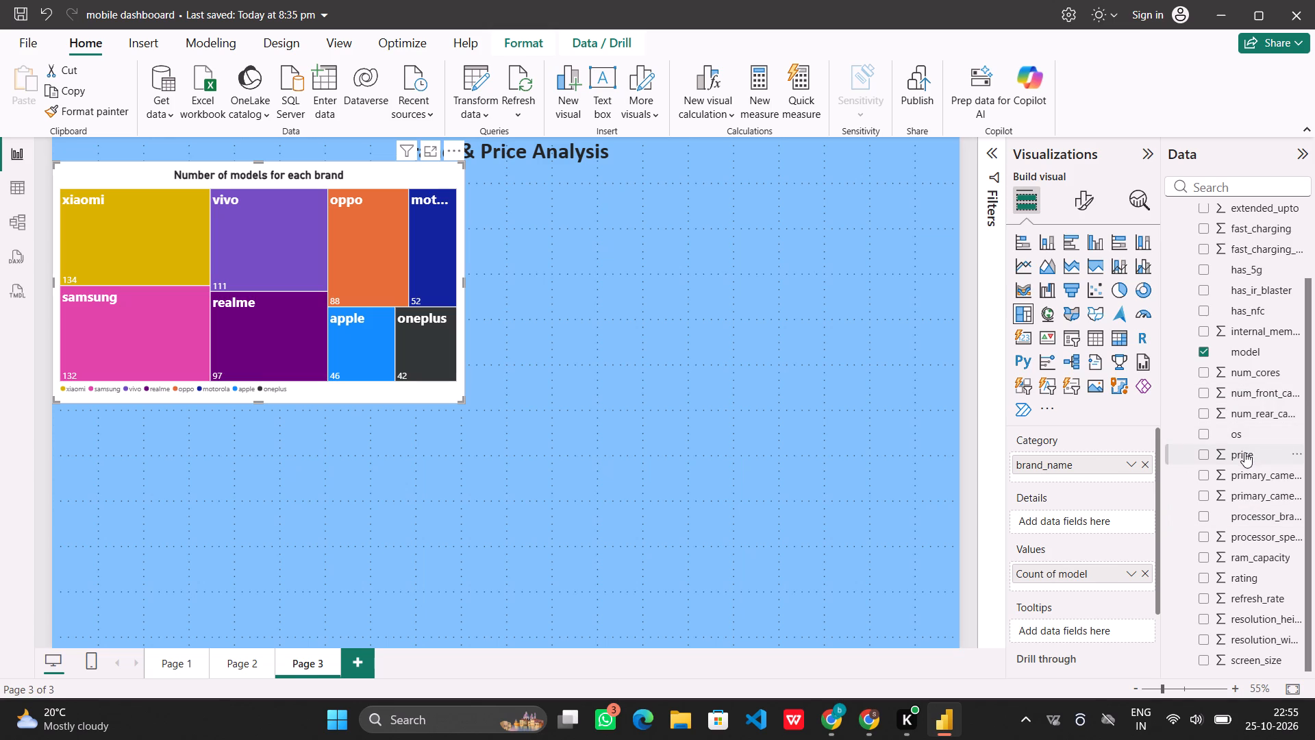
drag(1244, 452, 1090, 574)
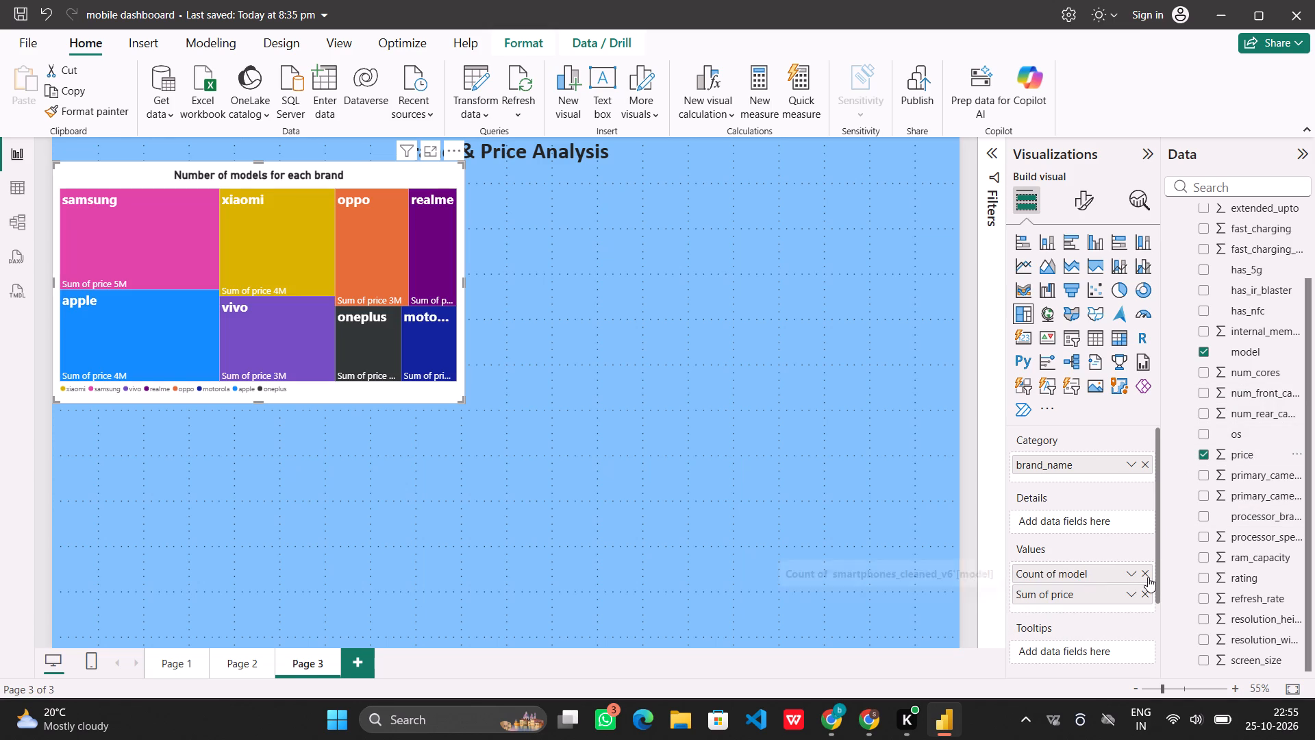
click(1144, 576)
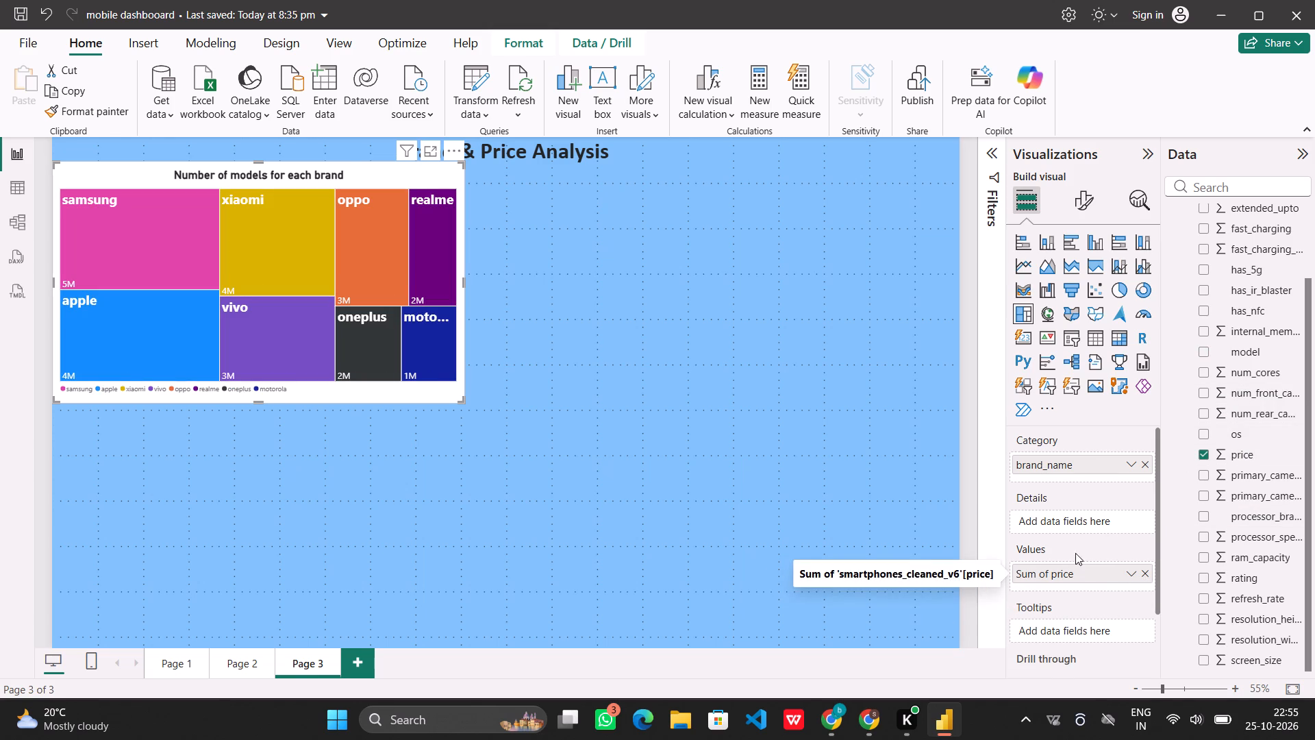
click(1134, 576)
click(1188, 382)
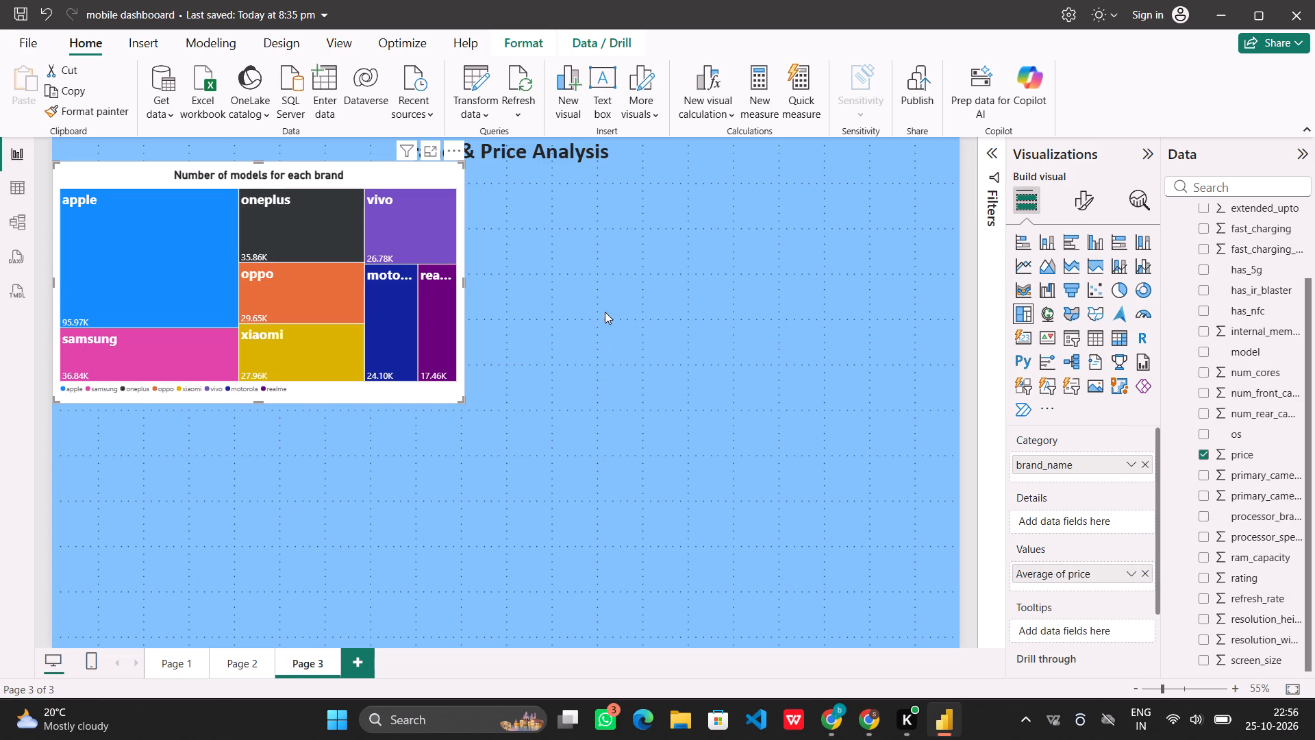
Retitle the treemap "Average price of models for each brand".
click(1088, 209)
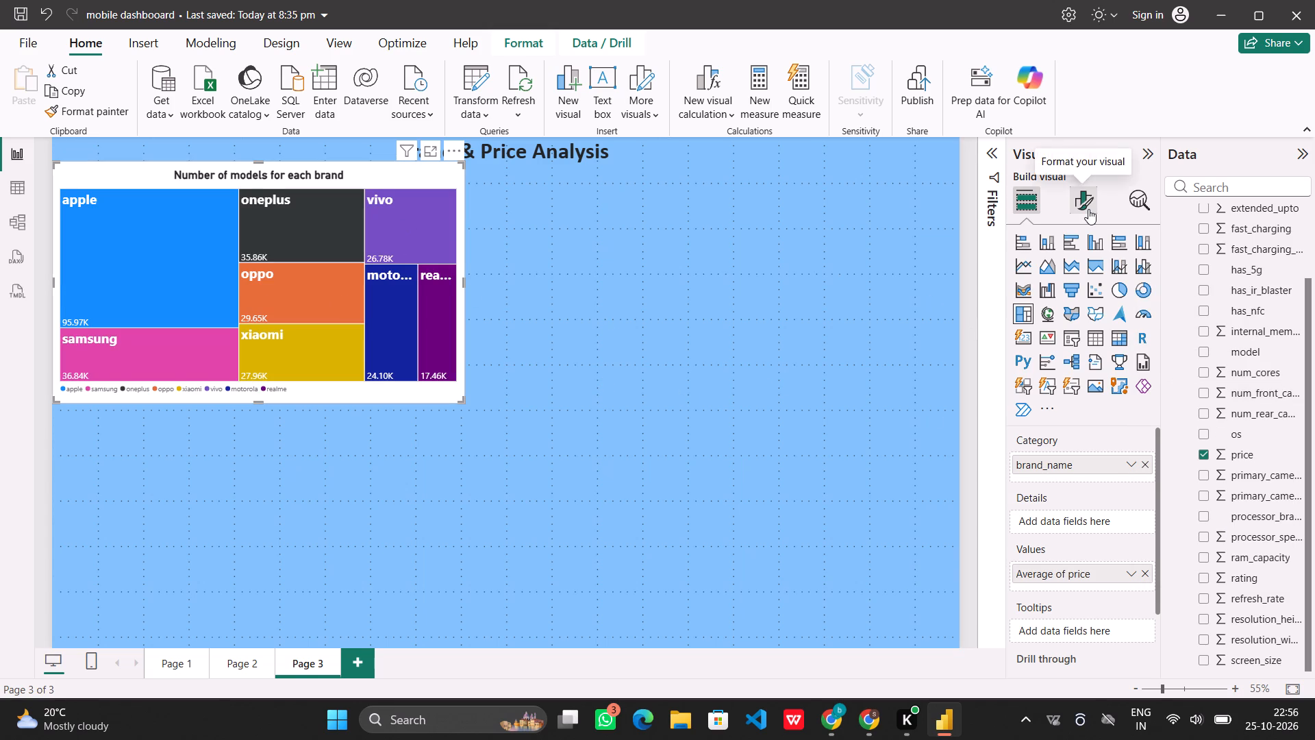
click(1062, 314)
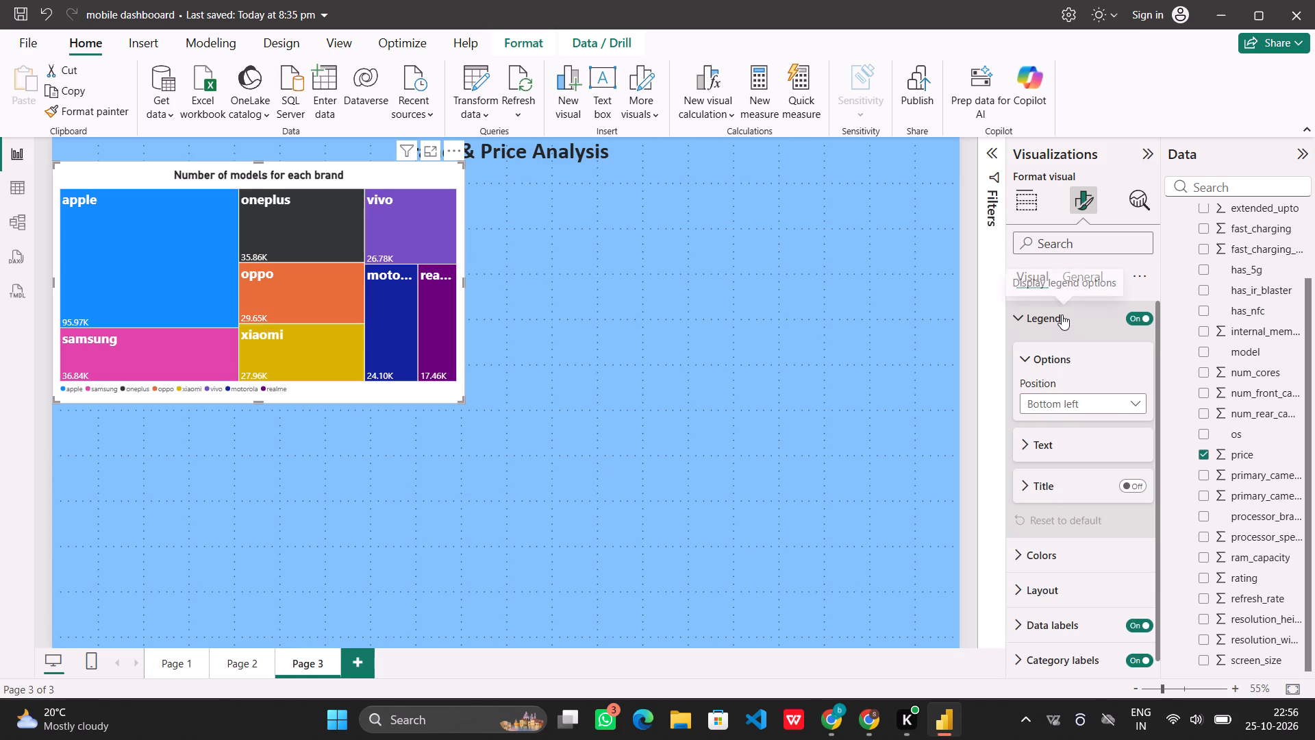
click(1060, 321)
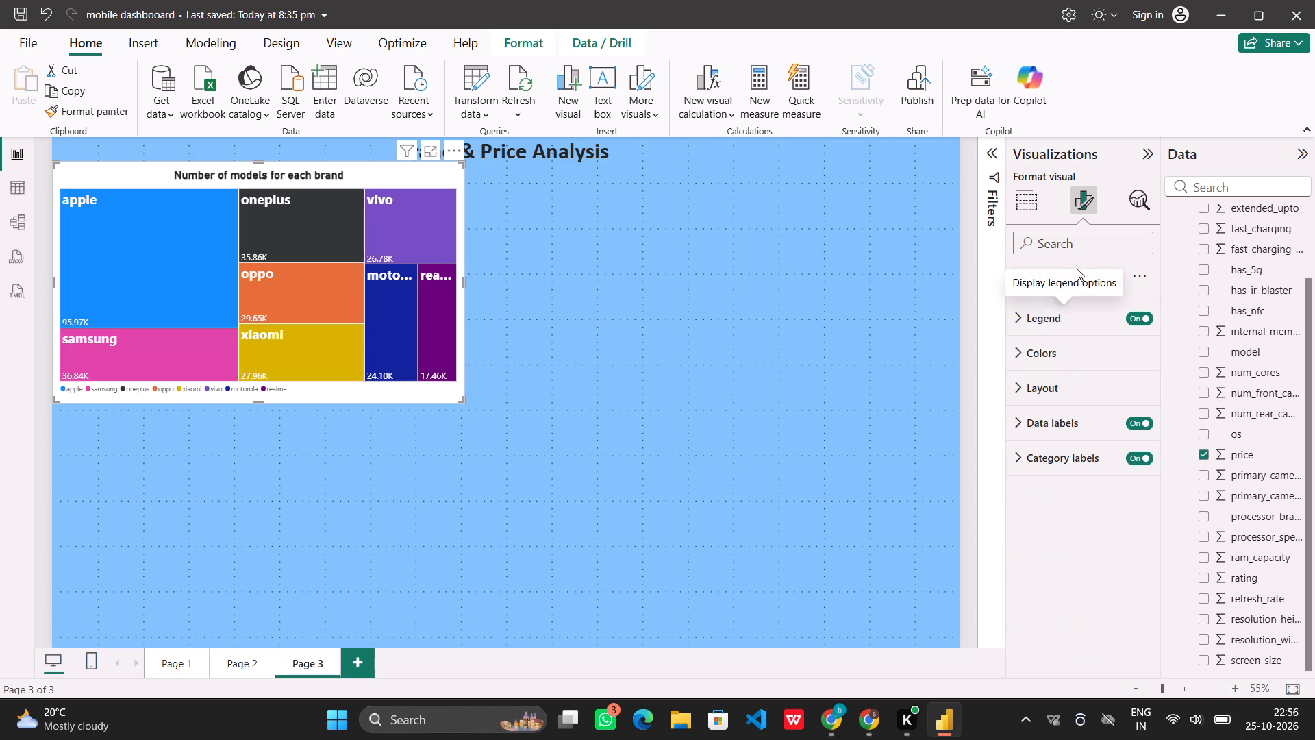
click(1082, 275)
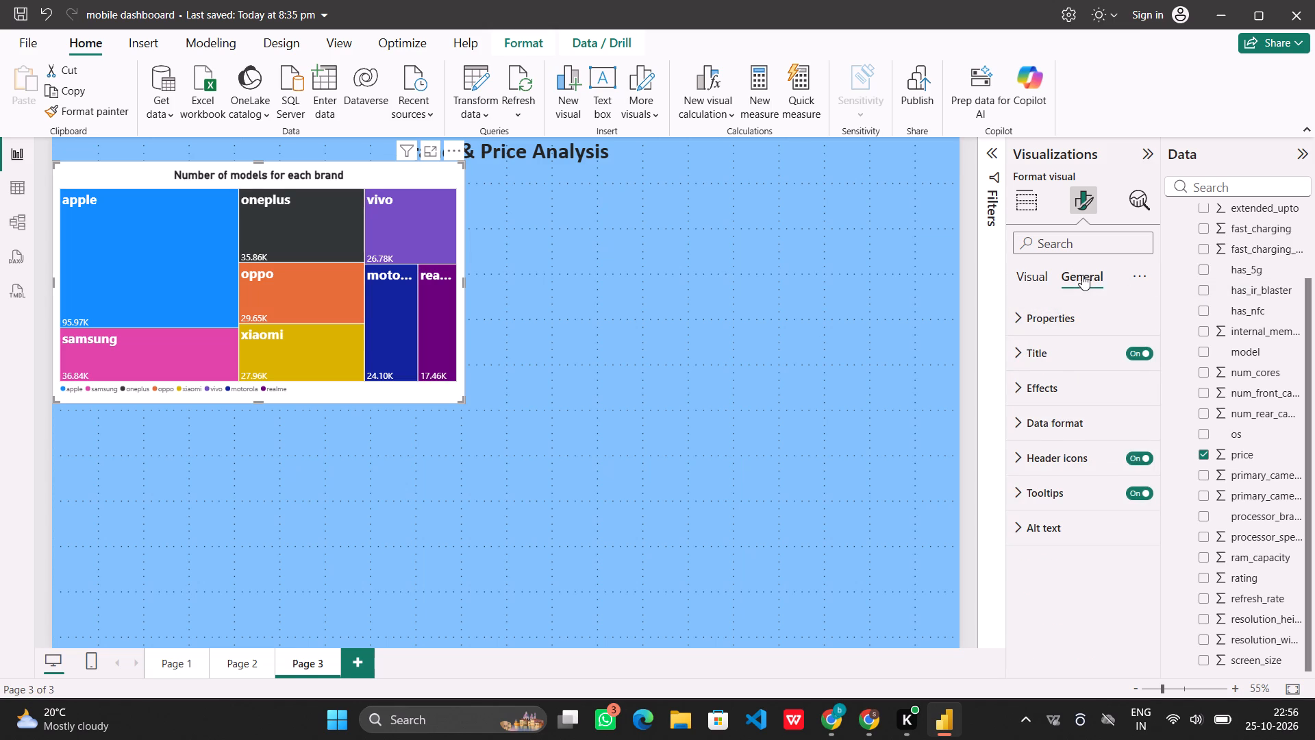
click(1065, 355)
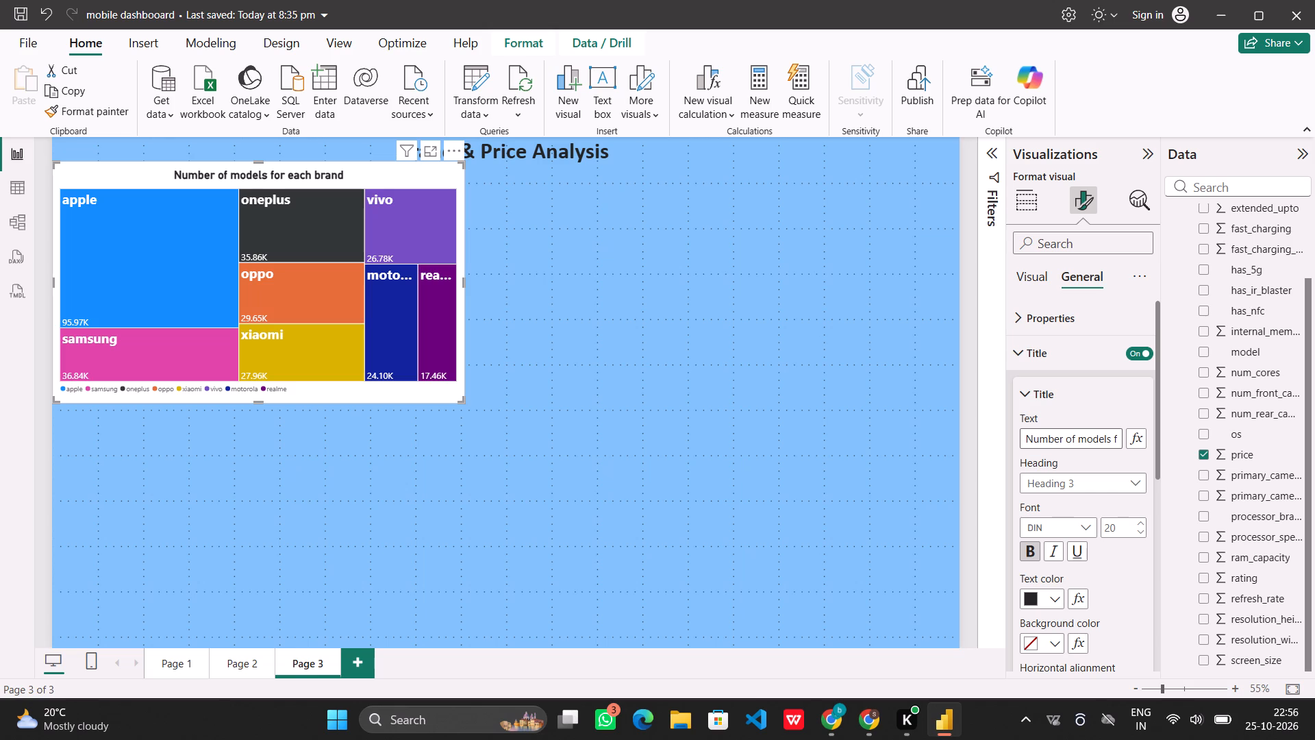
drag(1062, 439, 1031, 439)
drag(1031, 439, 1012, 439)
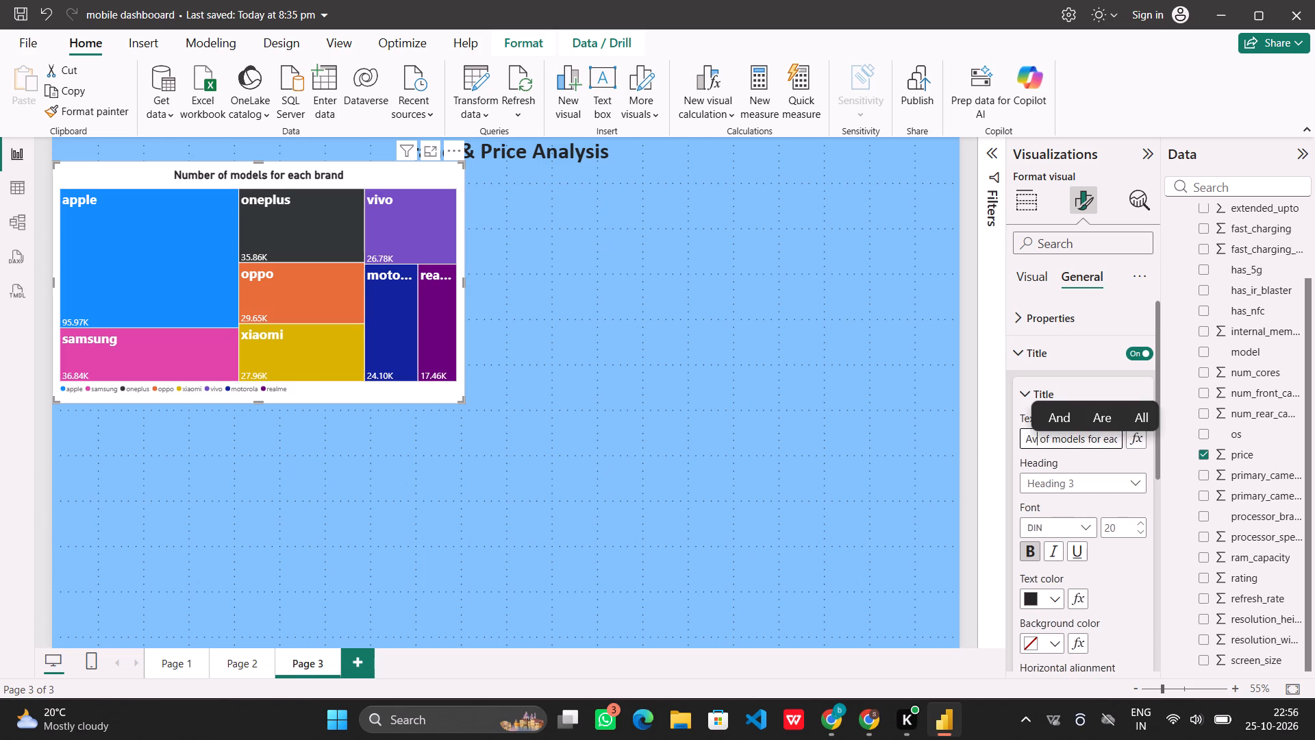
text(ge)
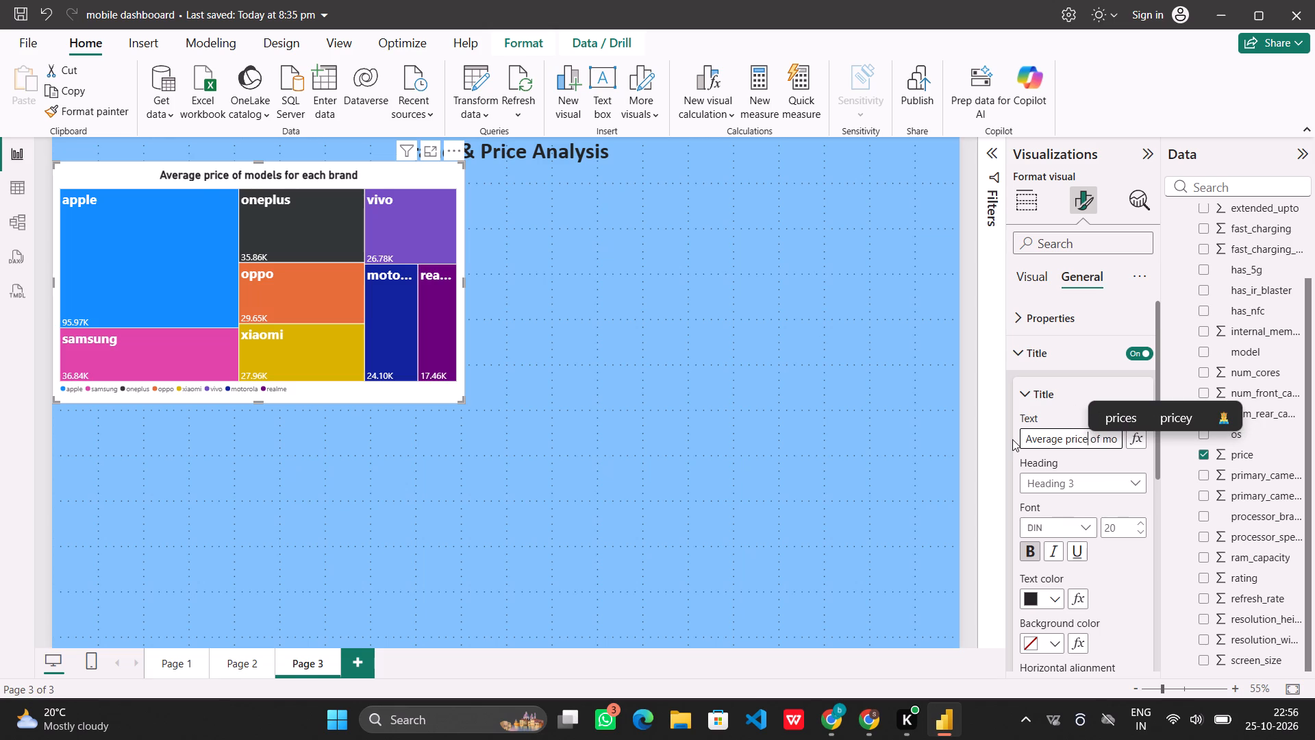
key(Return)
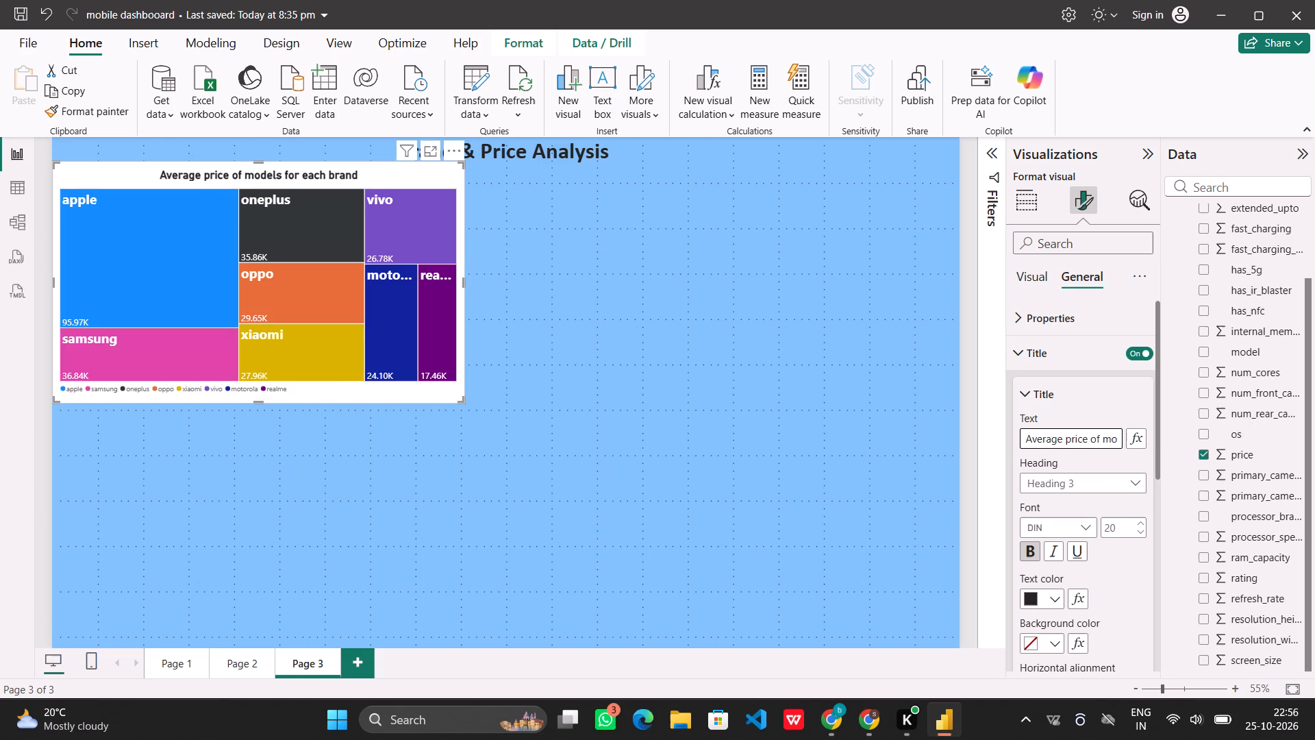
click(739, 358)
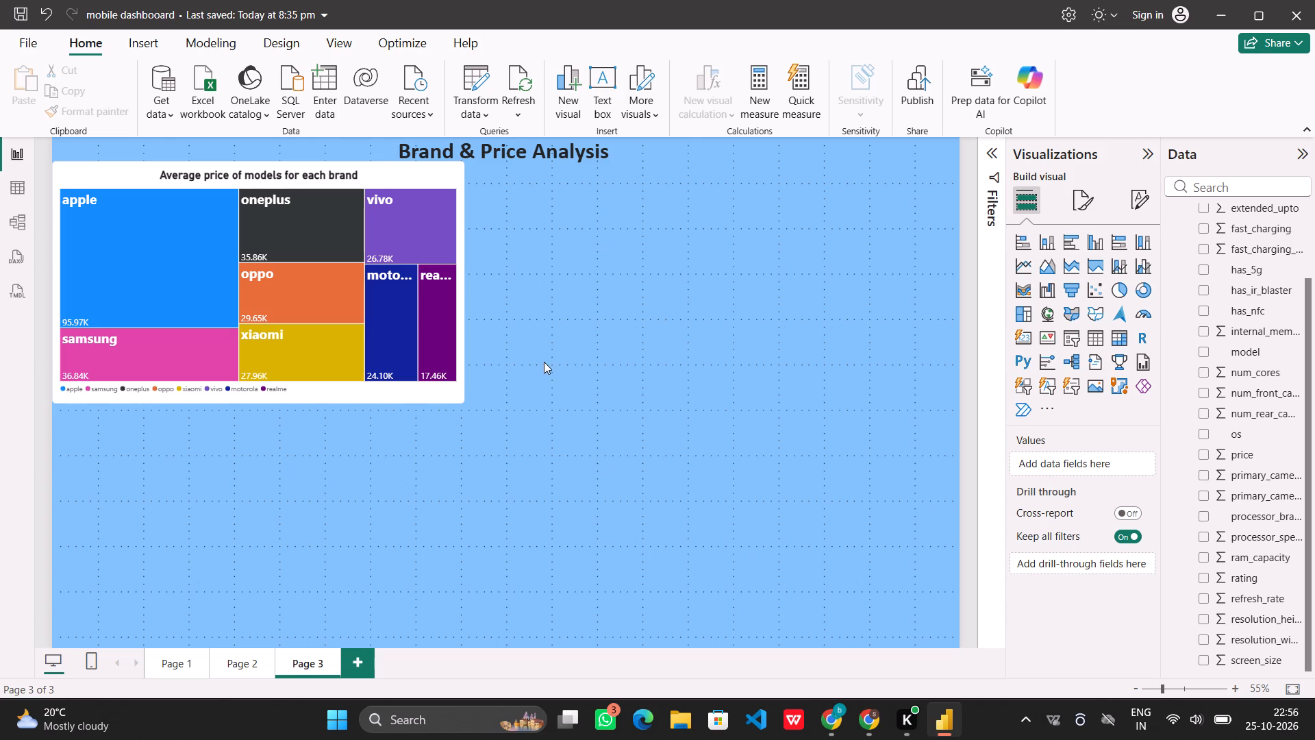
Examine the treemap's brand color settings and its field assignments.
click(449, 396)
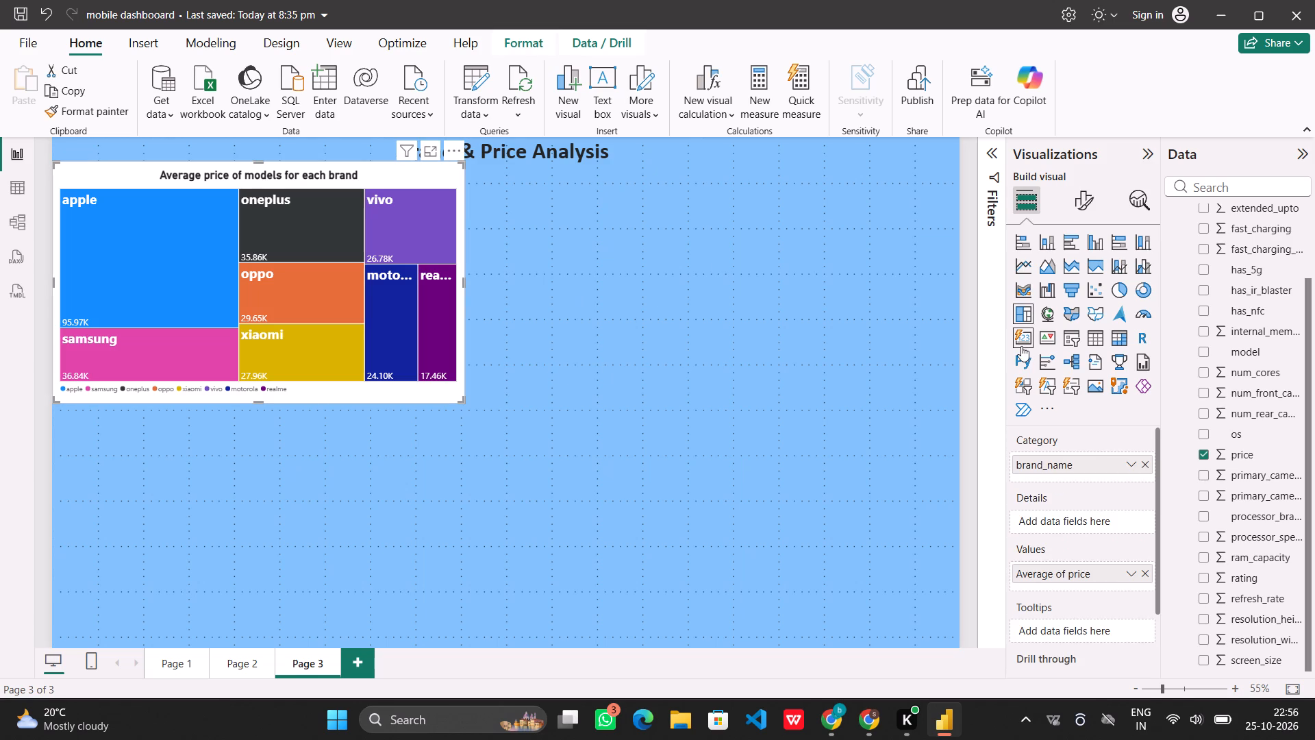
click(1087, 200)
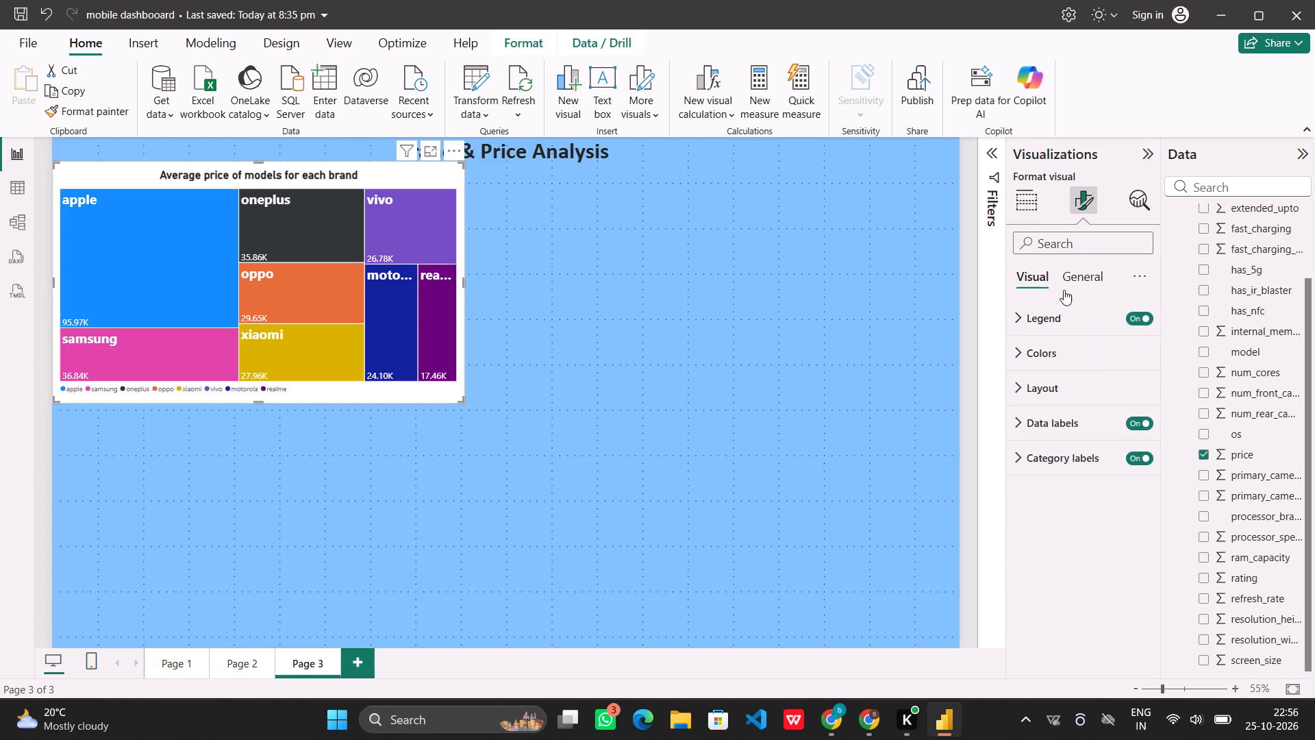
click(1051, 354)
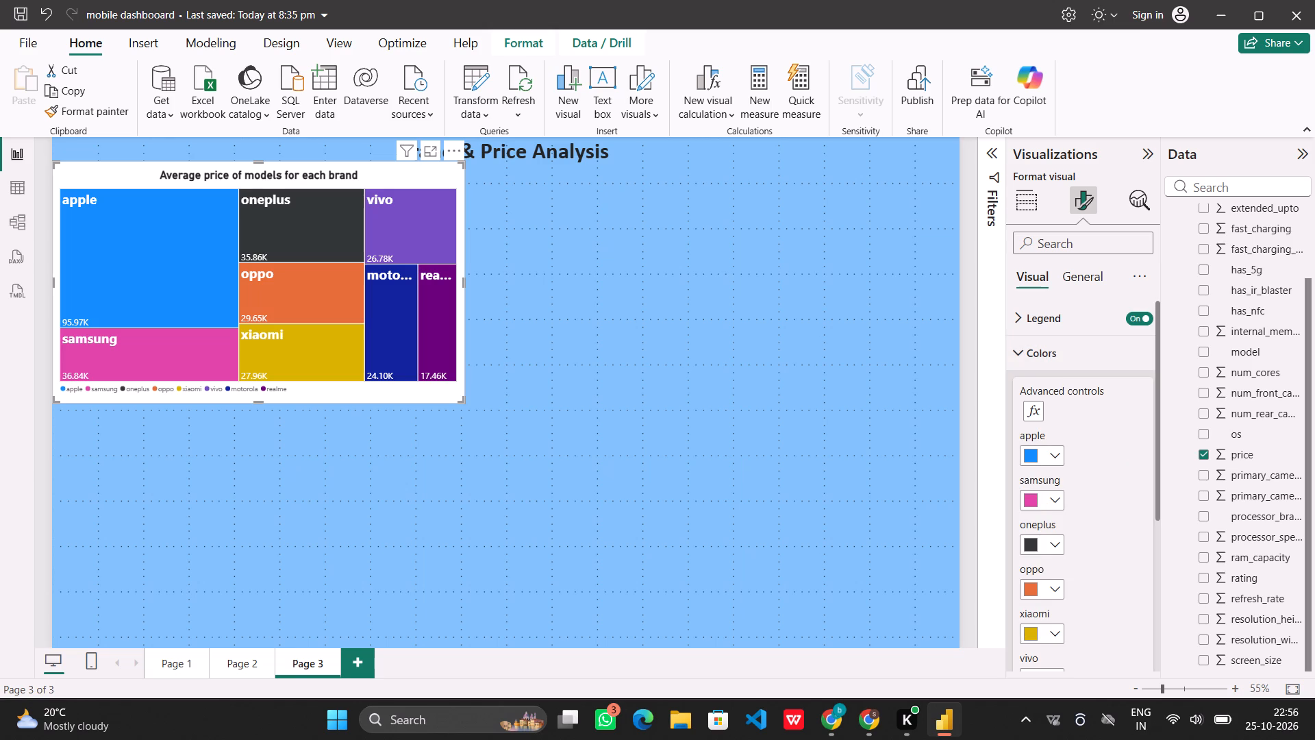
scroll(1044, 477, down, 2)
scroll(1044, 477, up, 3)
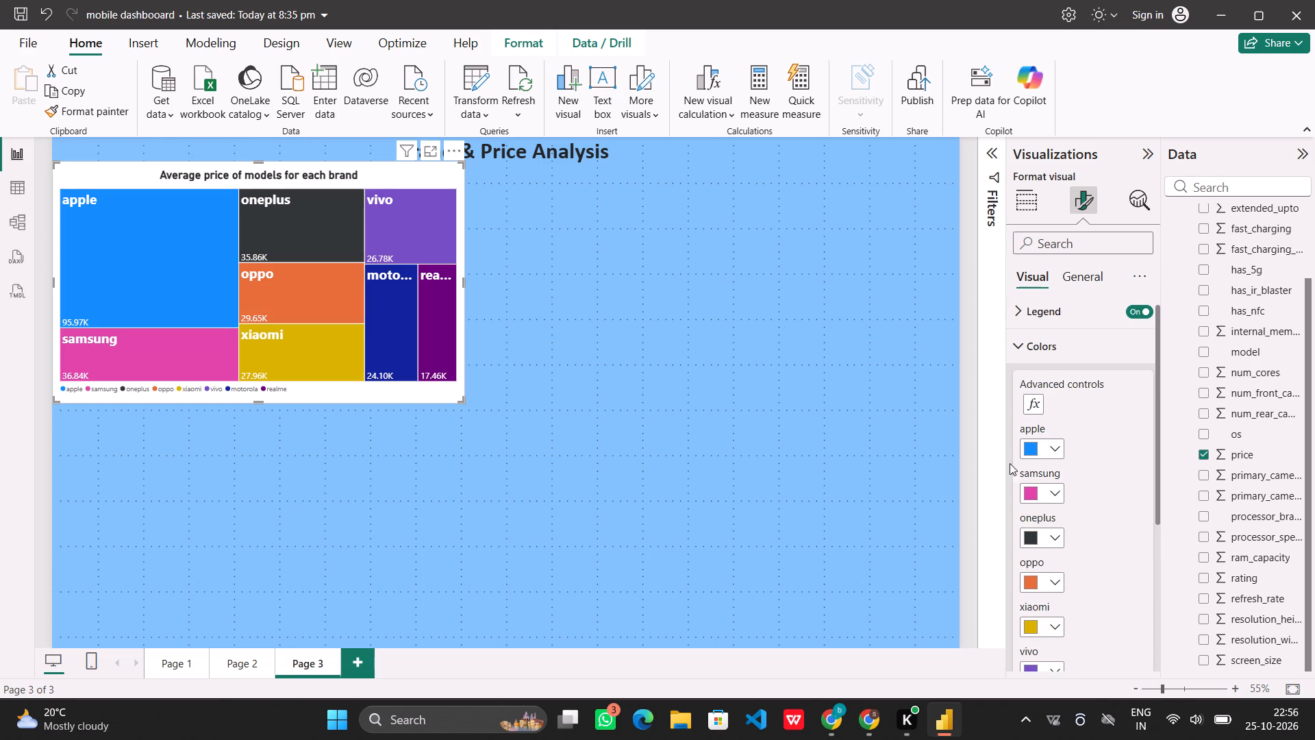
click(1025, 195)
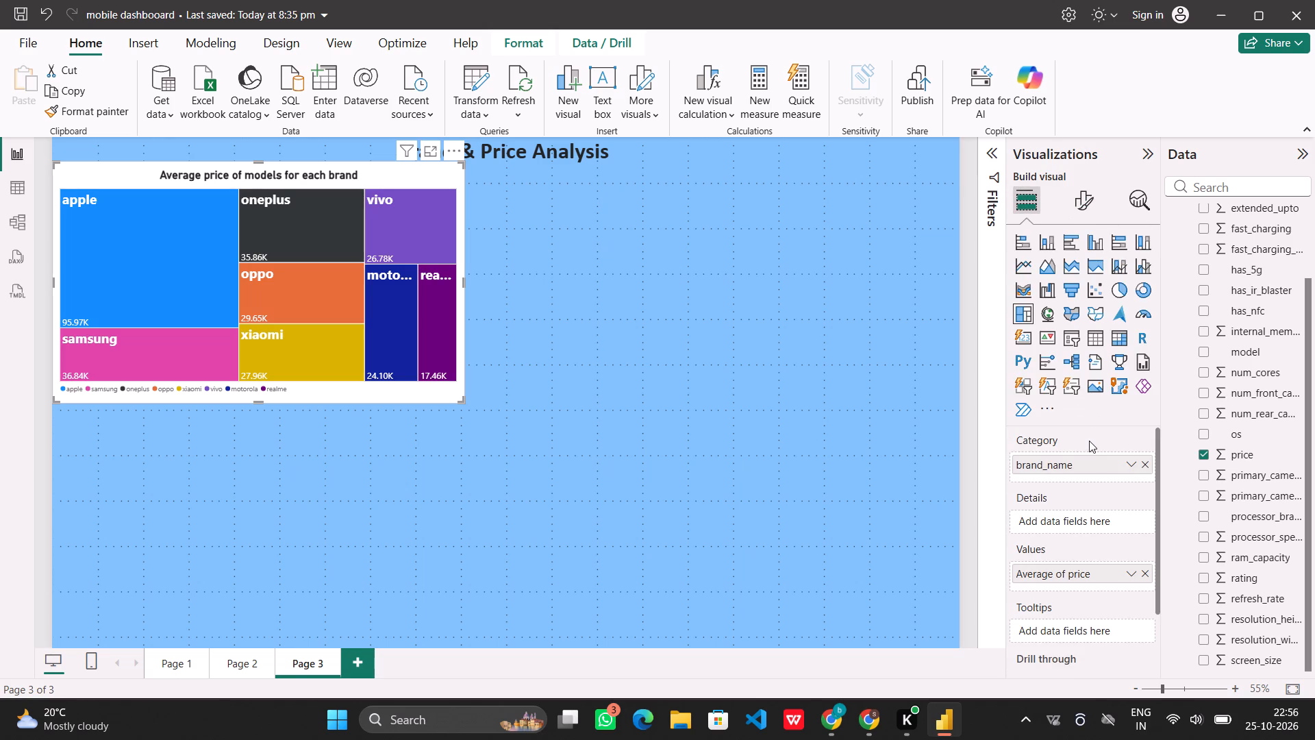
scroll(1089, 441, down, 2)
scroll(1089, 441, up, 3)
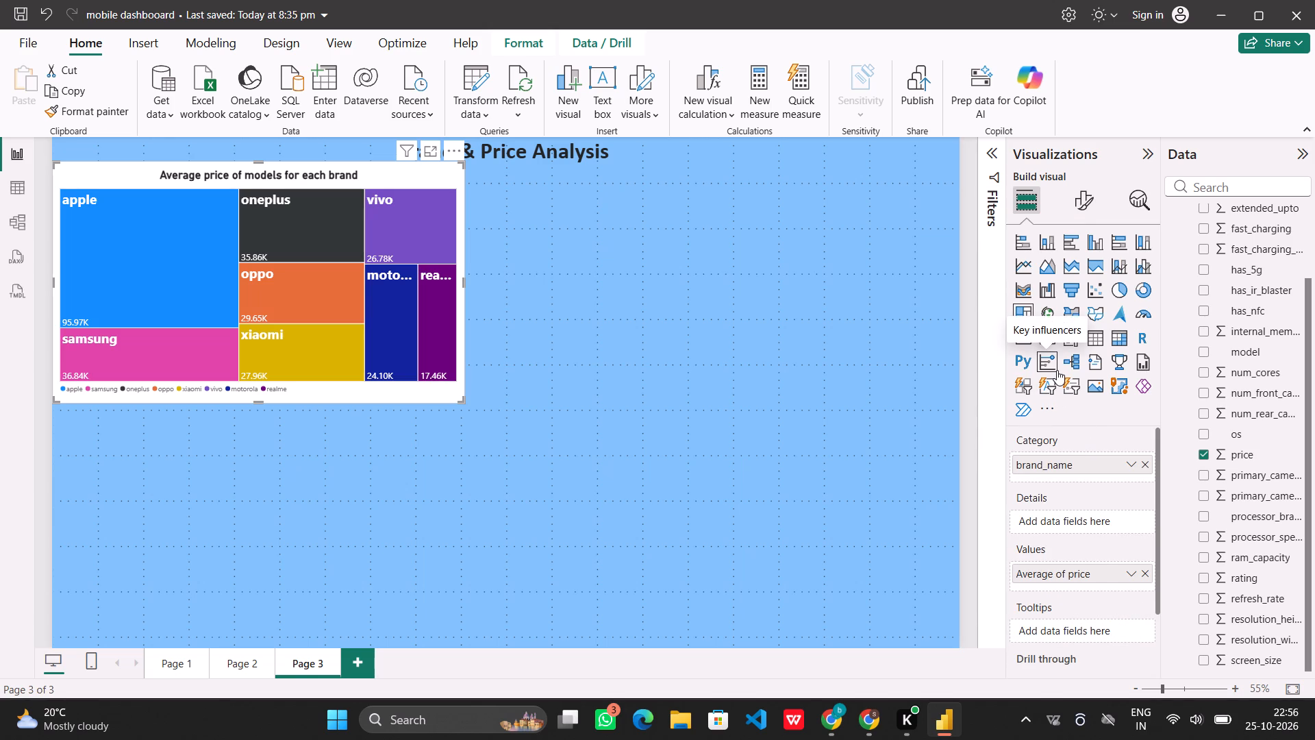
click(822, 347)
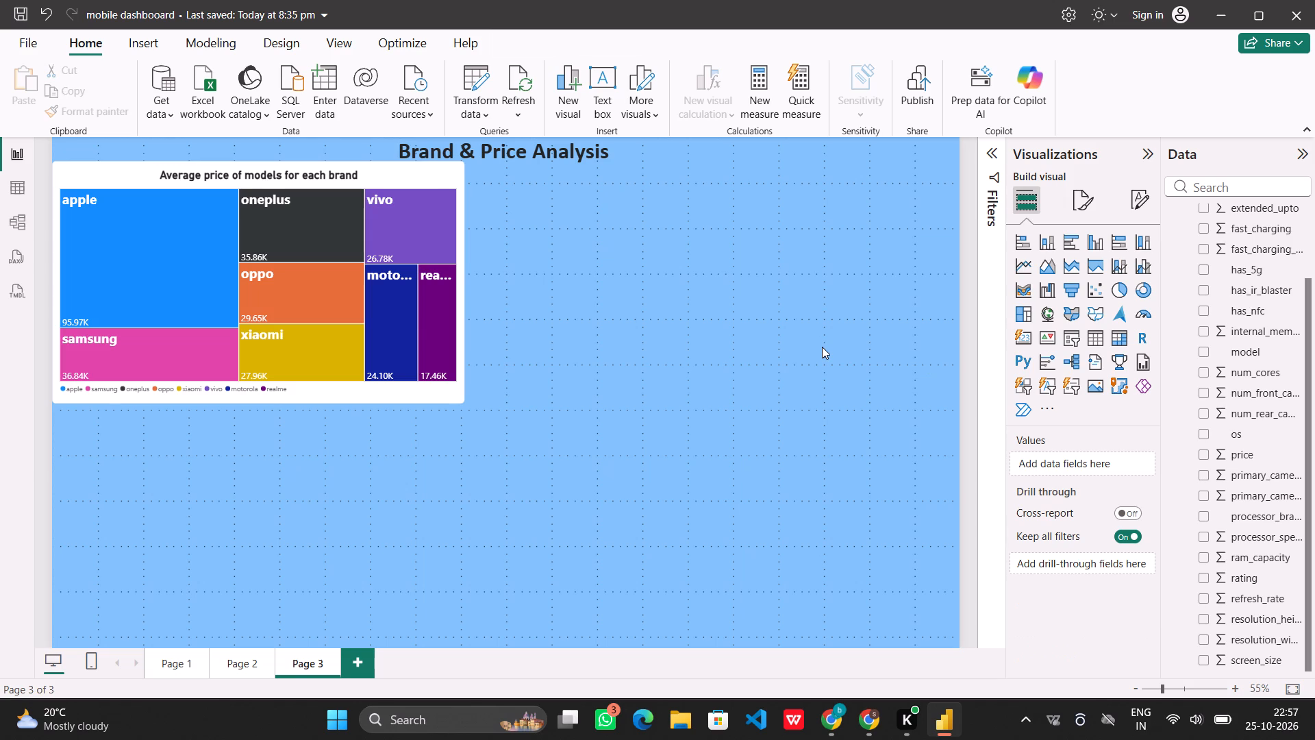
click(741, 323)
click(866, 726)
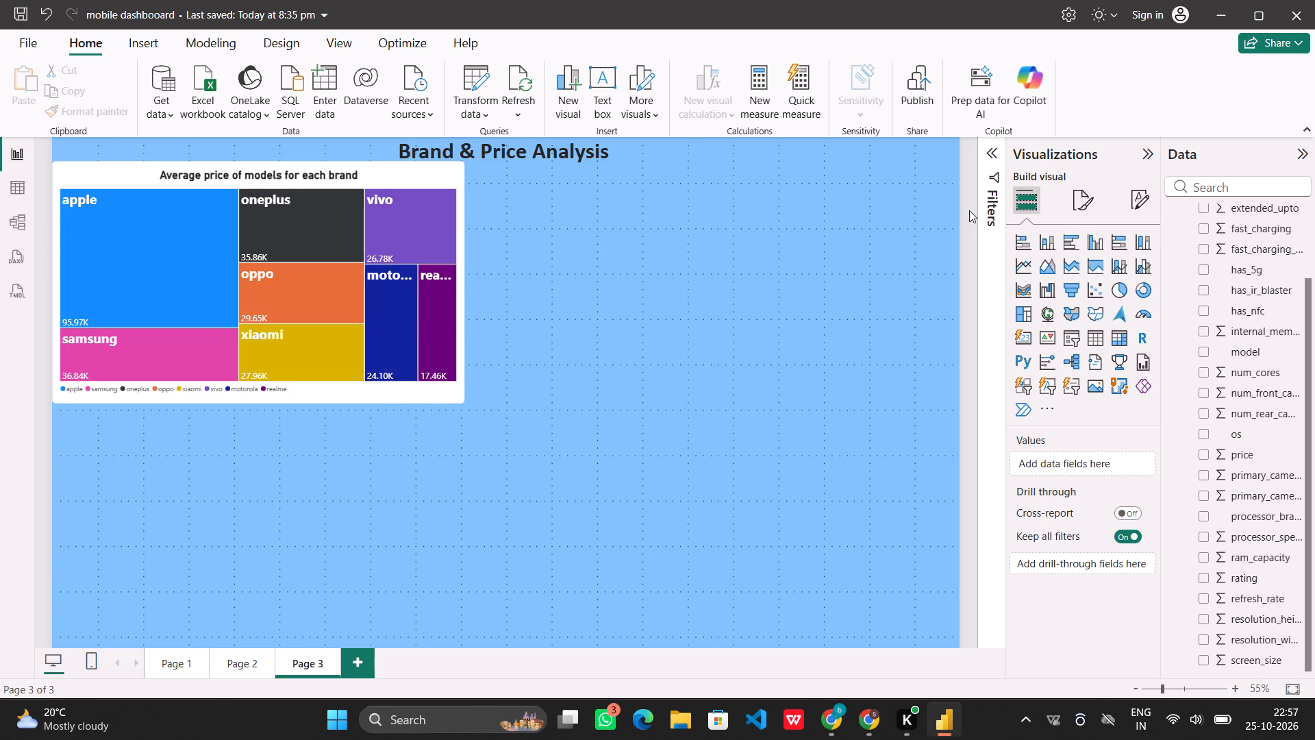
click(14, 190)
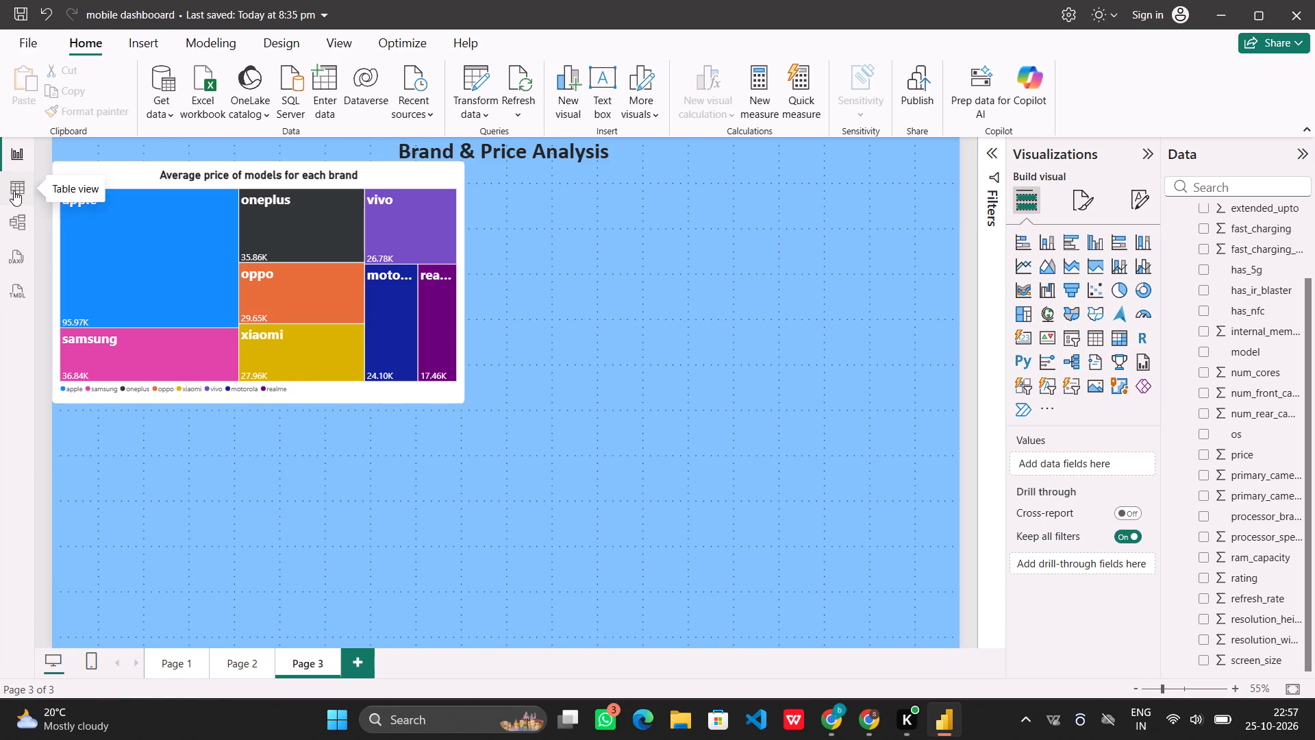
scroll(505, 295, left, 7)
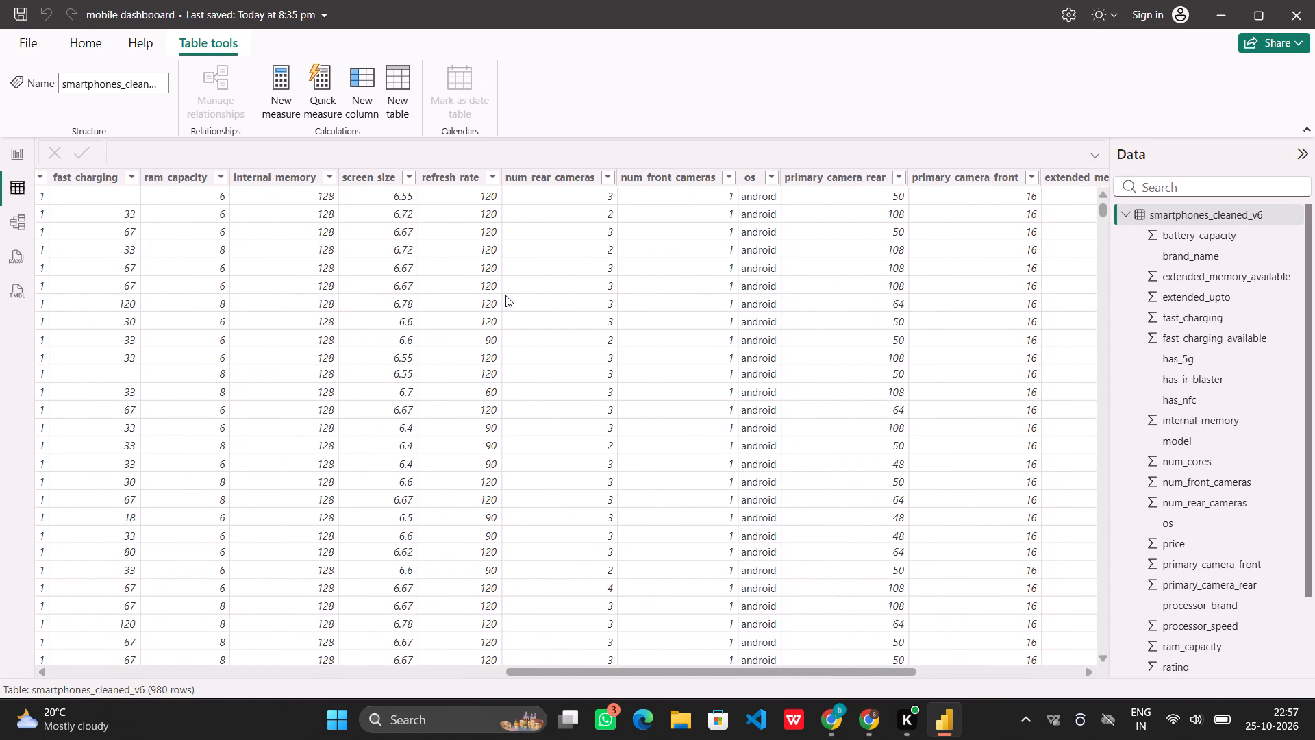
scroll(505, 295, left, 9)
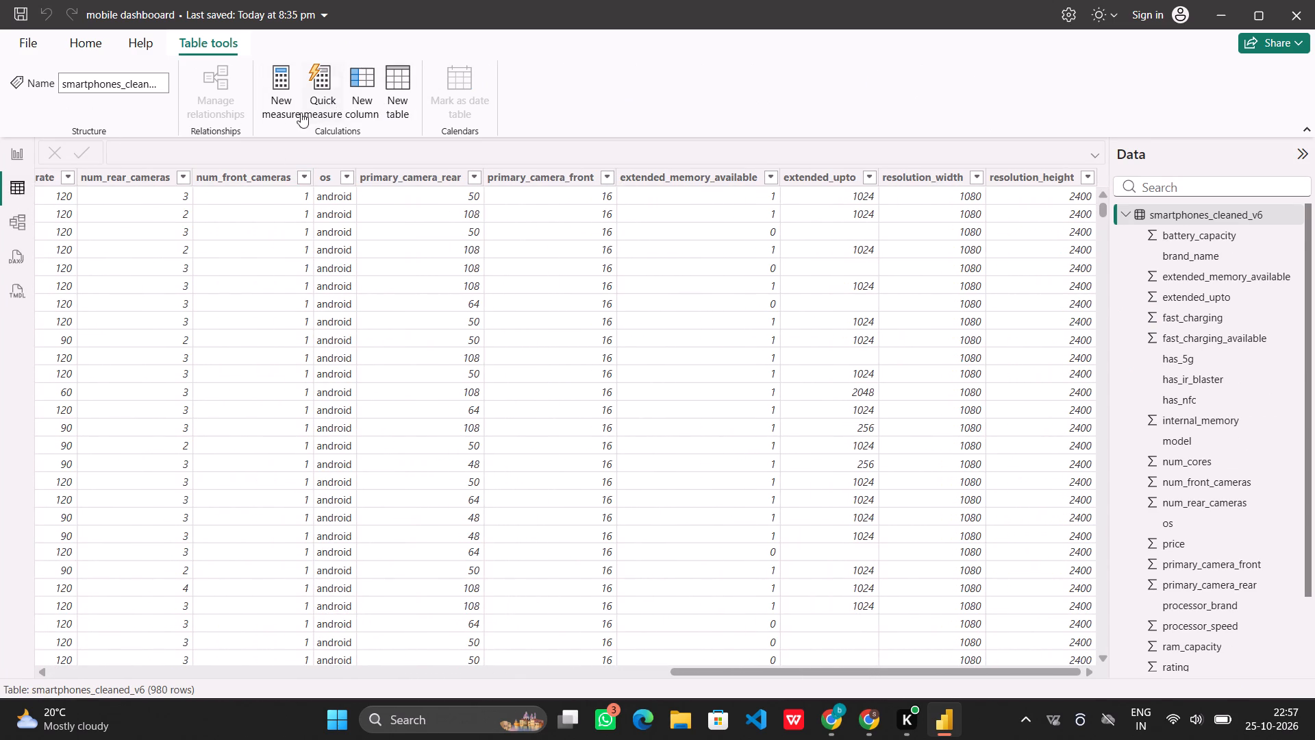
click(360, 93)
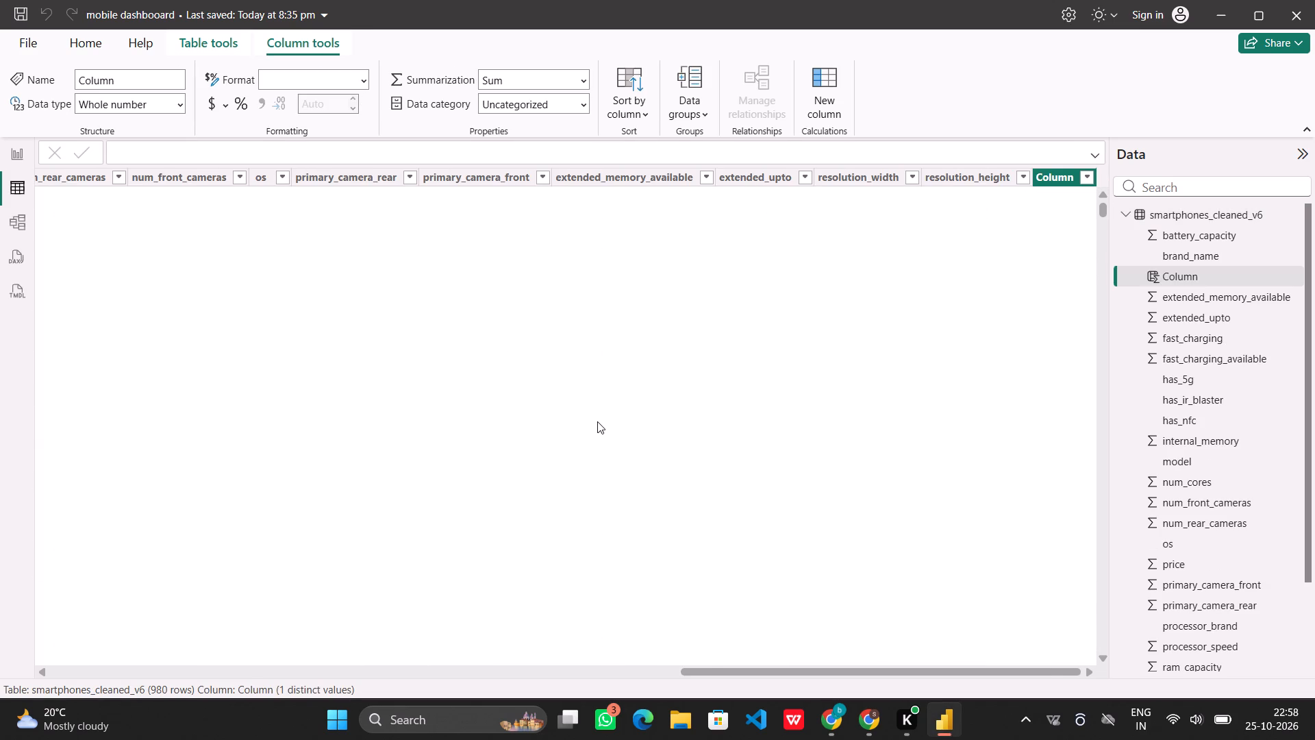
scroll(597, 421, left, 1)
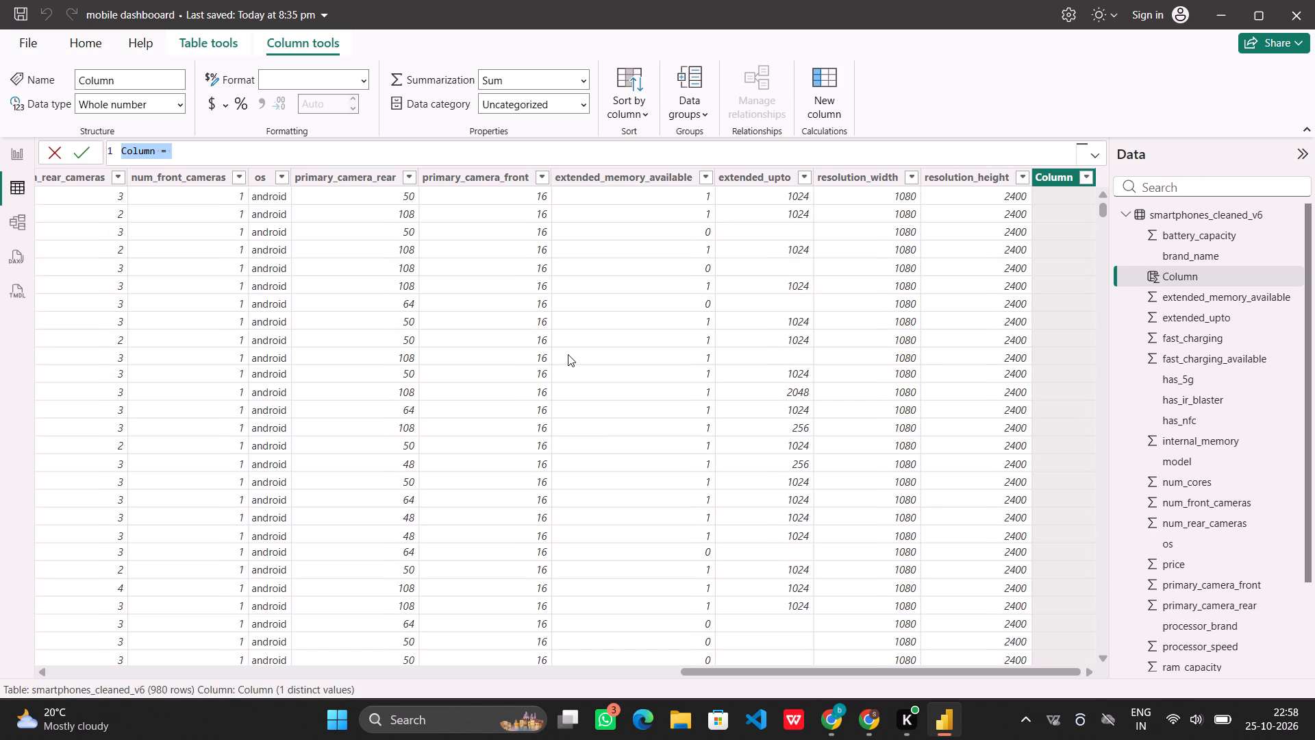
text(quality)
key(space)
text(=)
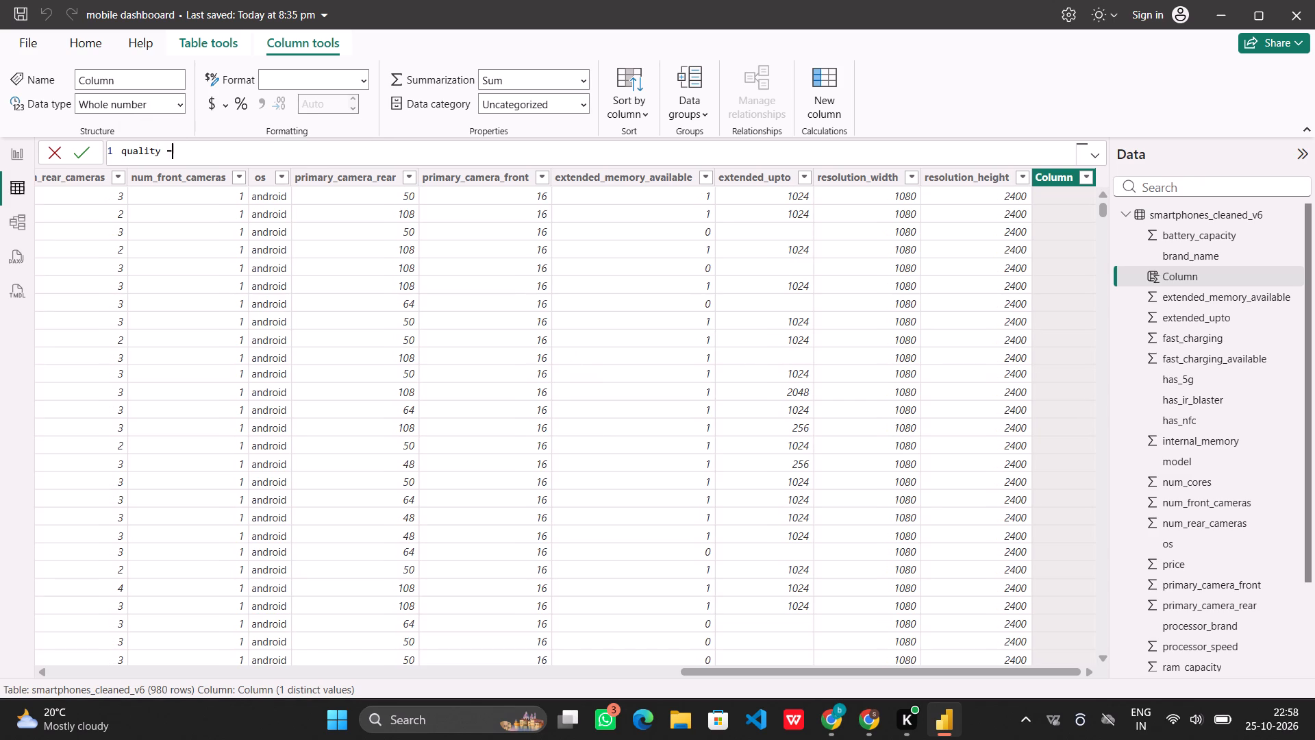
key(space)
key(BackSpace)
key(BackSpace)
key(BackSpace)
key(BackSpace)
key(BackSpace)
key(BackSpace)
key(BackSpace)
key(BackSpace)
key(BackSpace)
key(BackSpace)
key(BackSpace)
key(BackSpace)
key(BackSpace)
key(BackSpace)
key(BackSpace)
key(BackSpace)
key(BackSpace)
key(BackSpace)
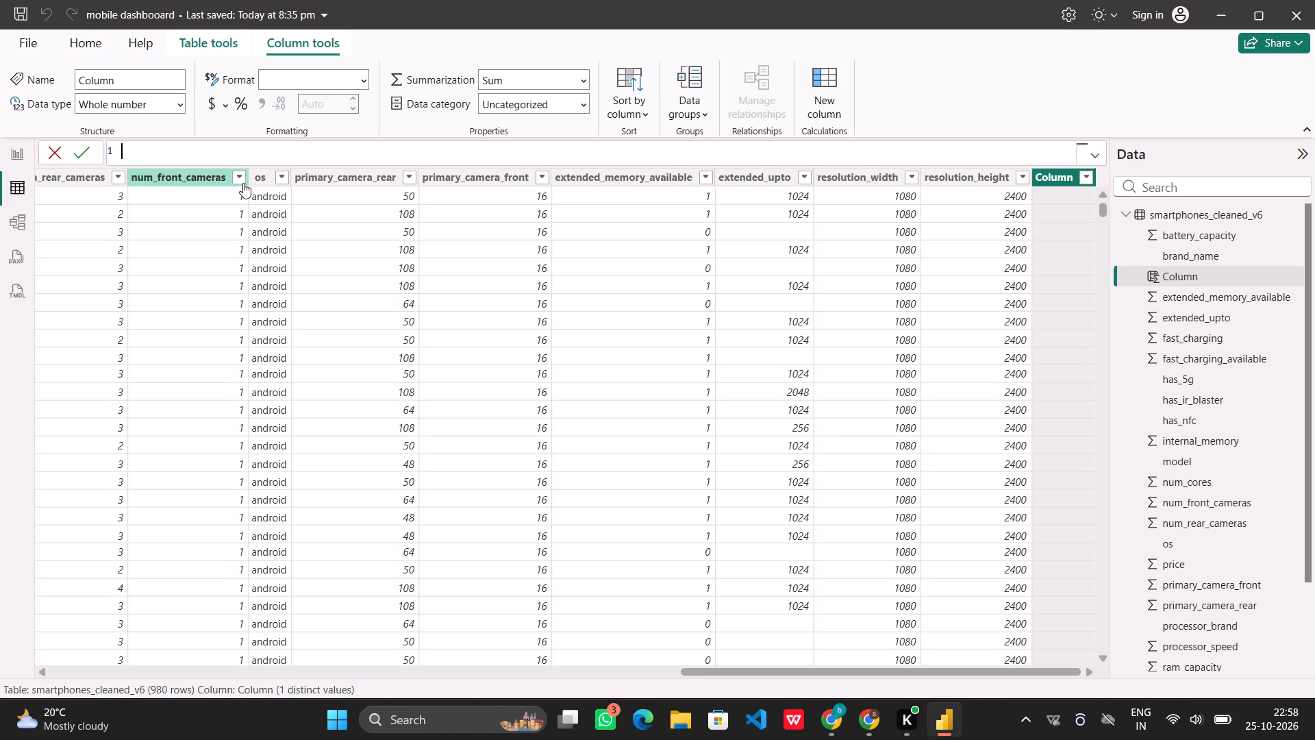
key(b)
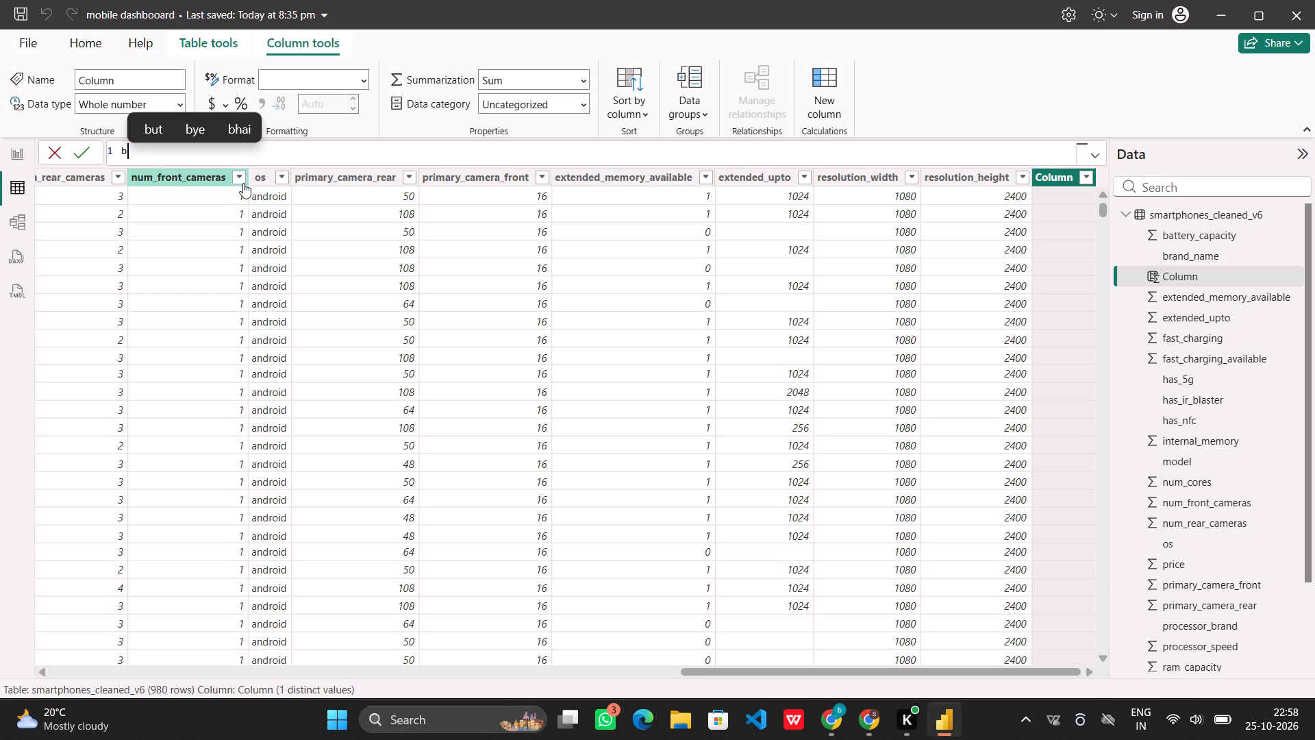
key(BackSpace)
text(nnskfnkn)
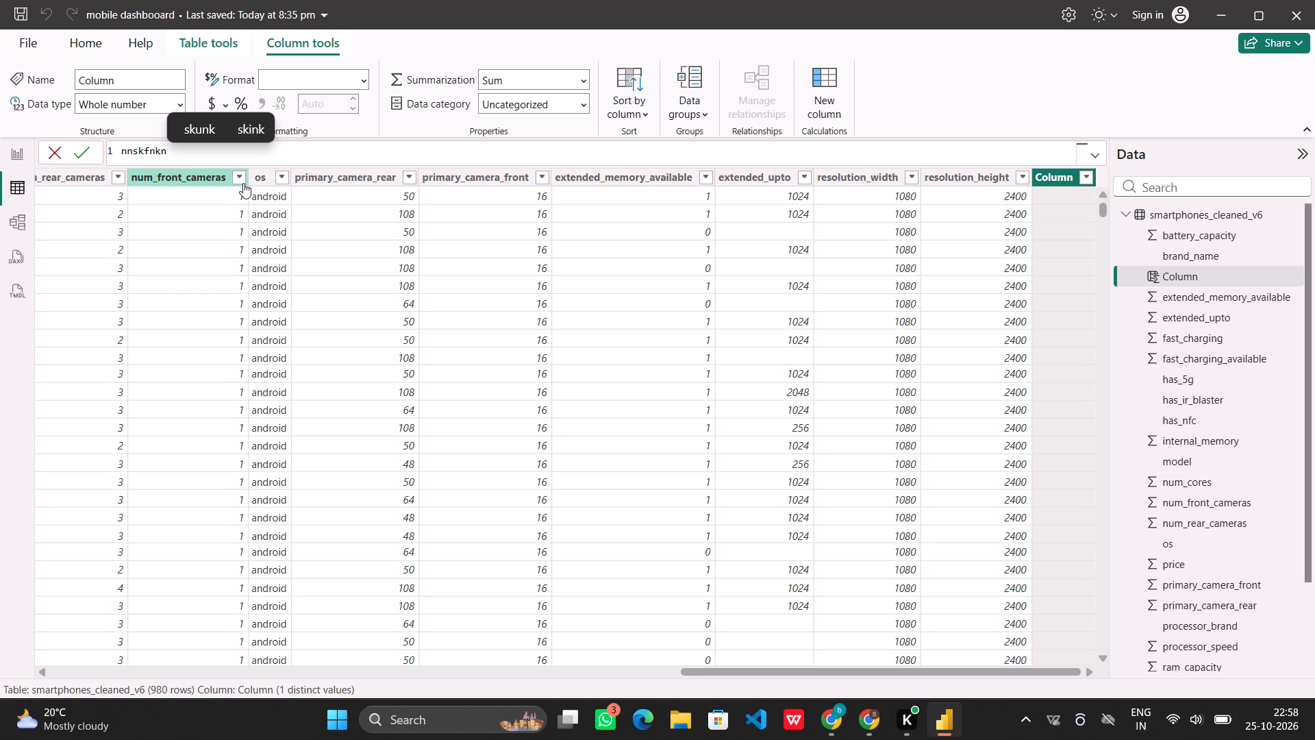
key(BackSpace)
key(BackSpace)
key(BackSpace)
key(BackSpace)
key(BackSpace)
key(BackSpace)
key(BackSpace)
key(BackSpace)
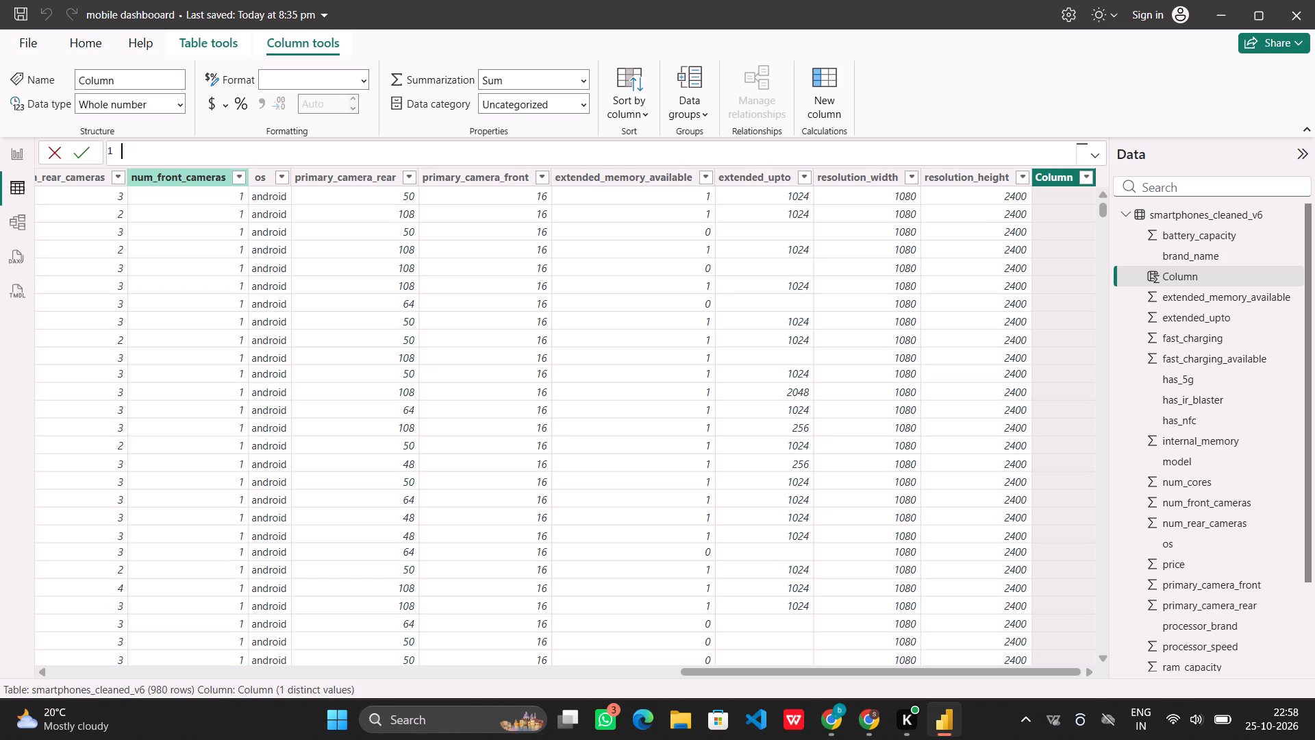
text(rating)
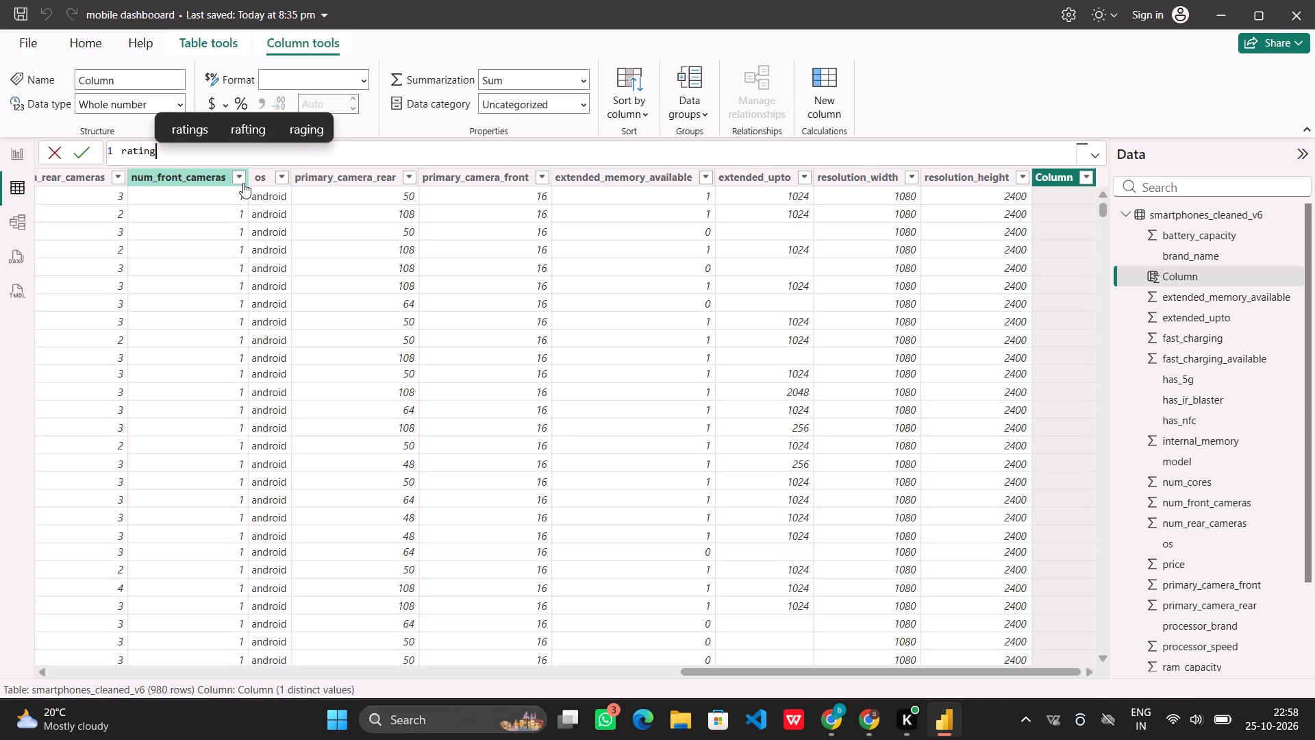
text(vs)
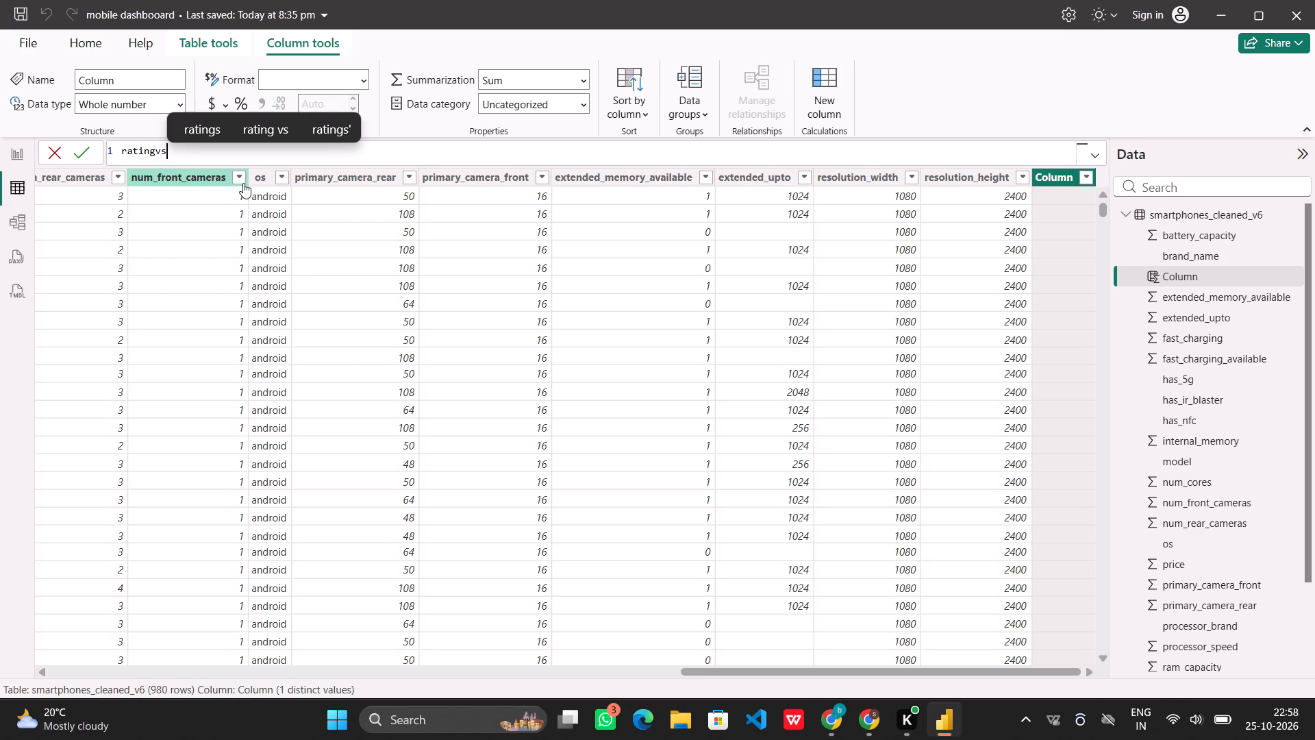
key(BackSpace)
key(BackSpace)
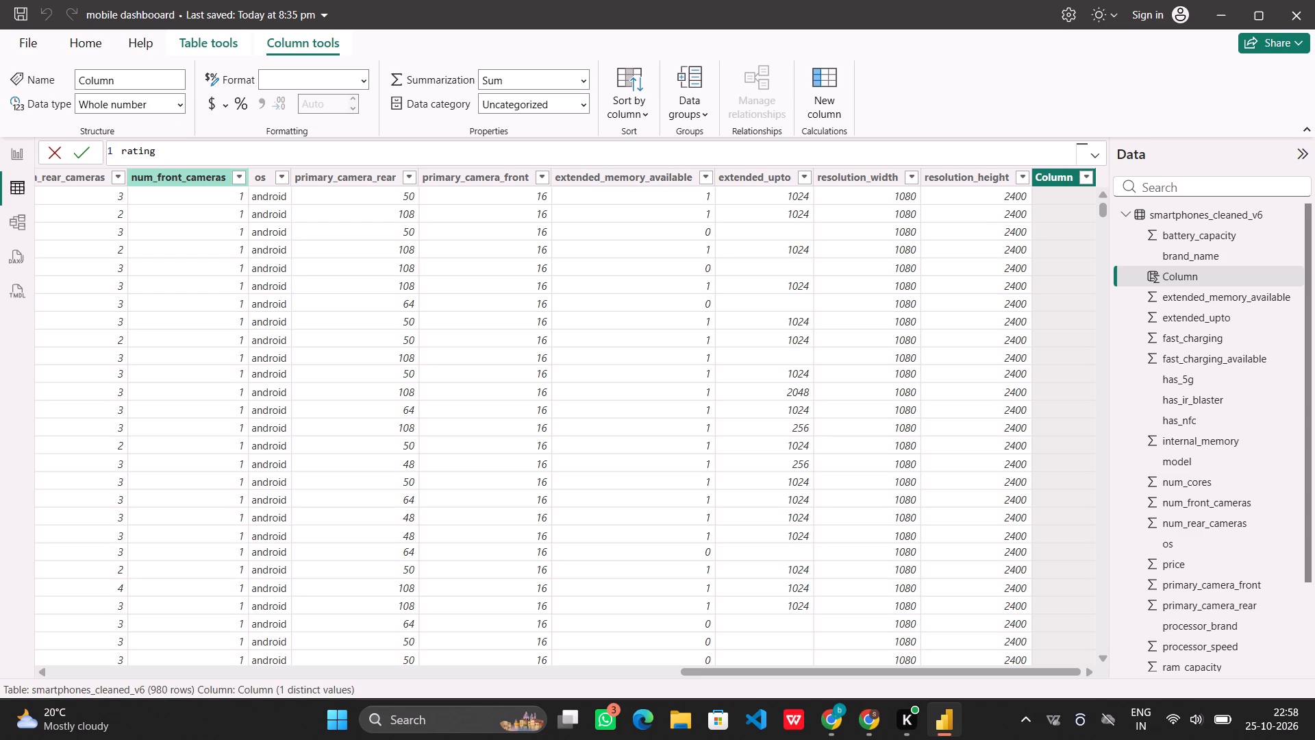
key(shift+underscore)
key(slash)
key(shift+underscore)
click(869, 715)
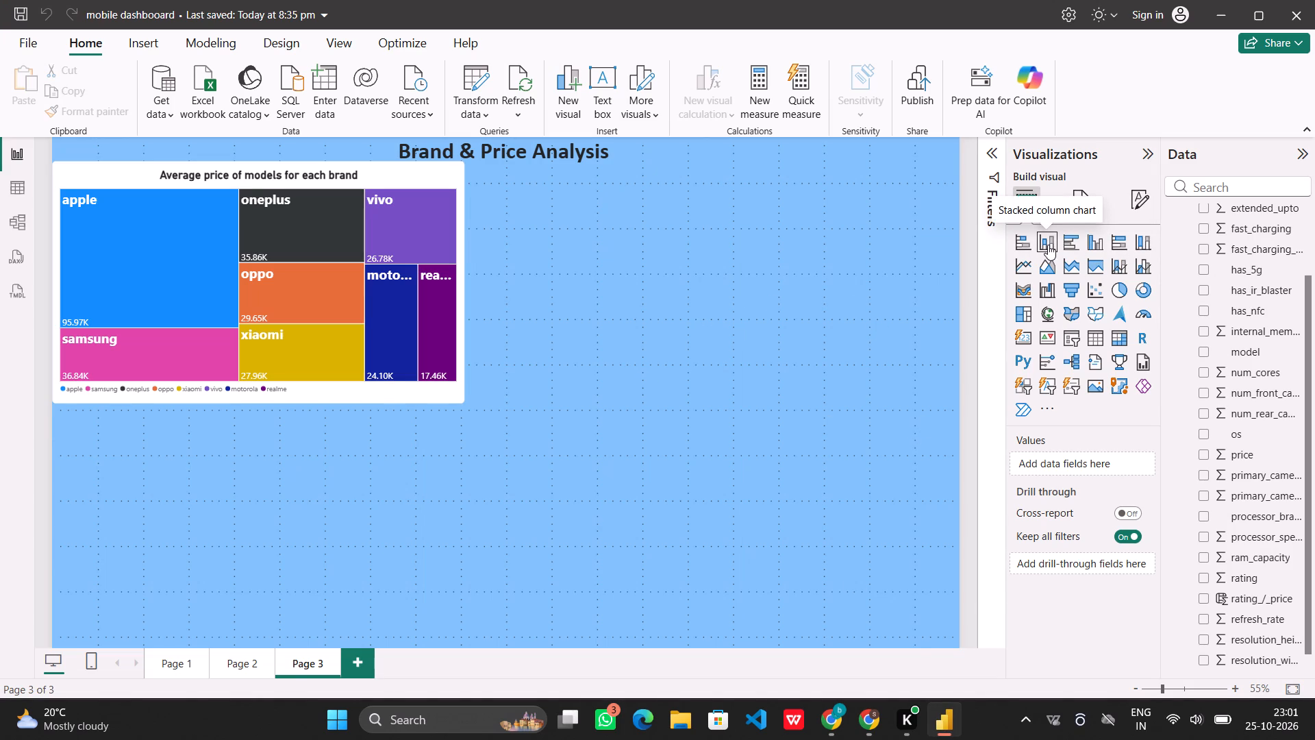
click(1086, 242)
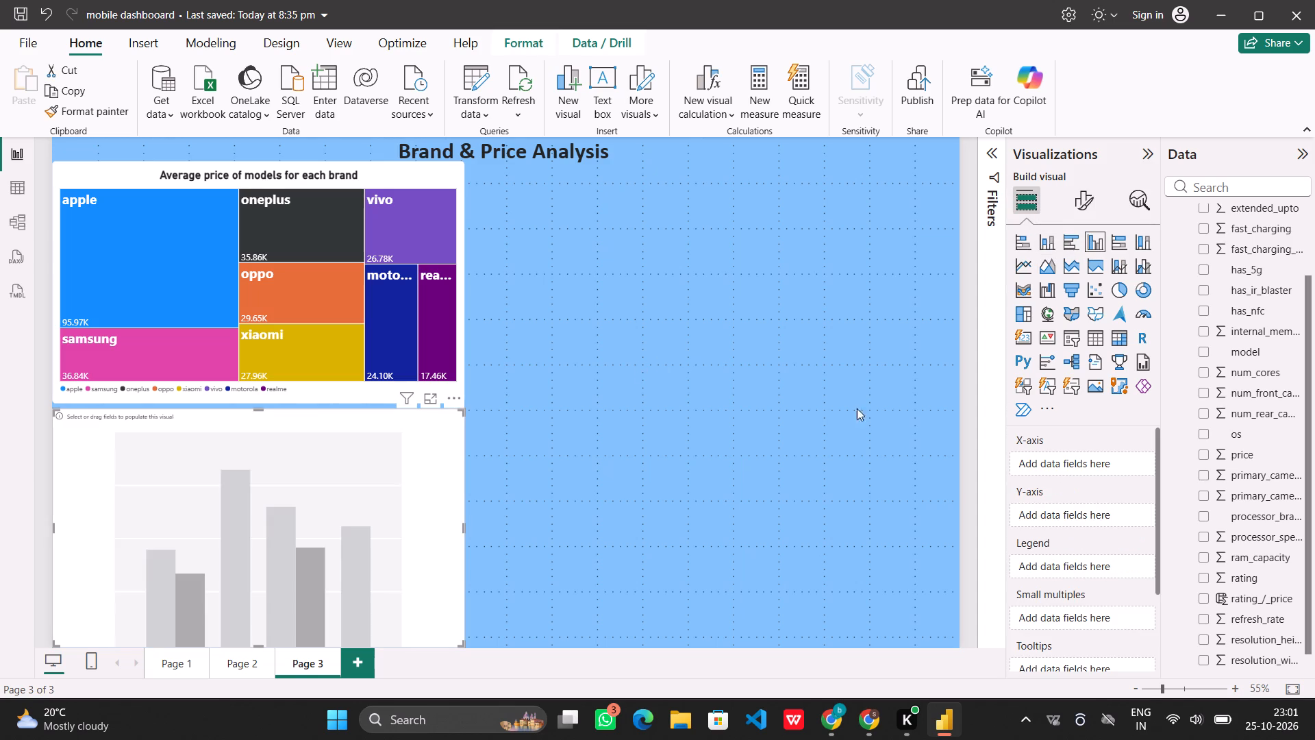
drag(1263, 352, 1104, 471)
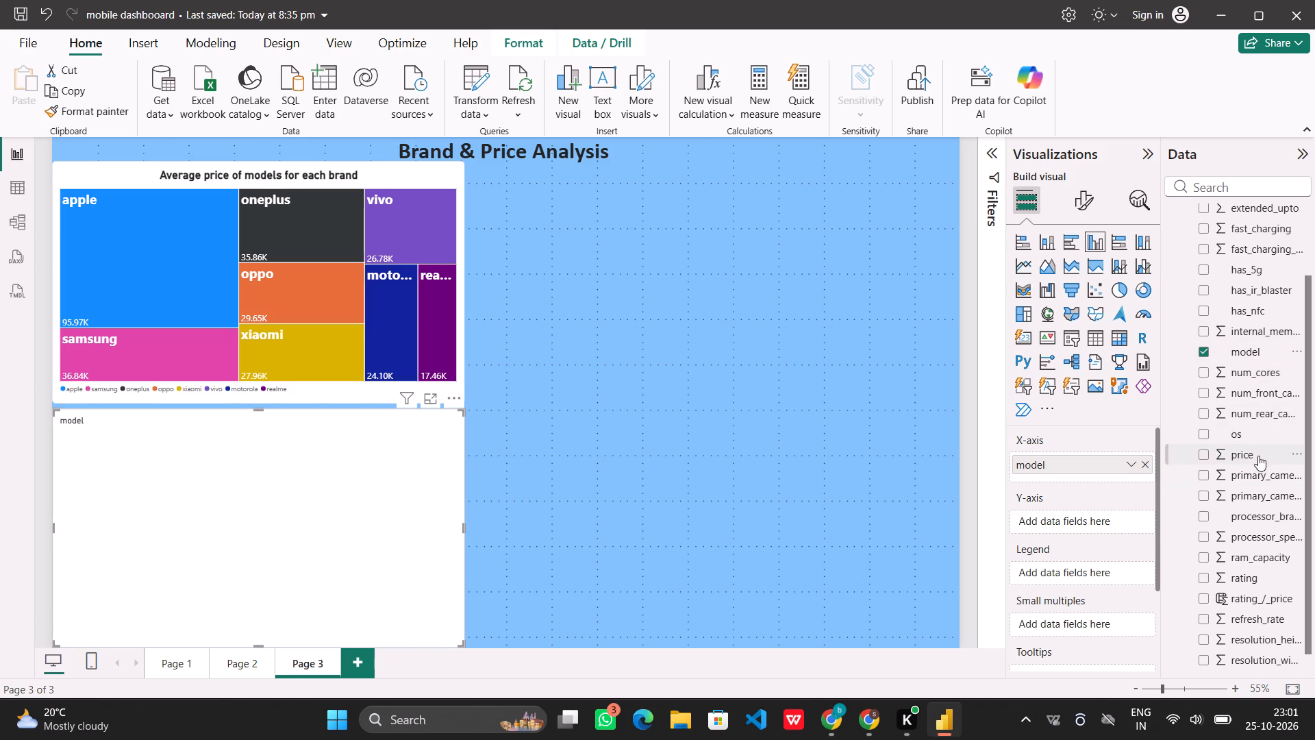
drag(1258, 452, 1103, 516)
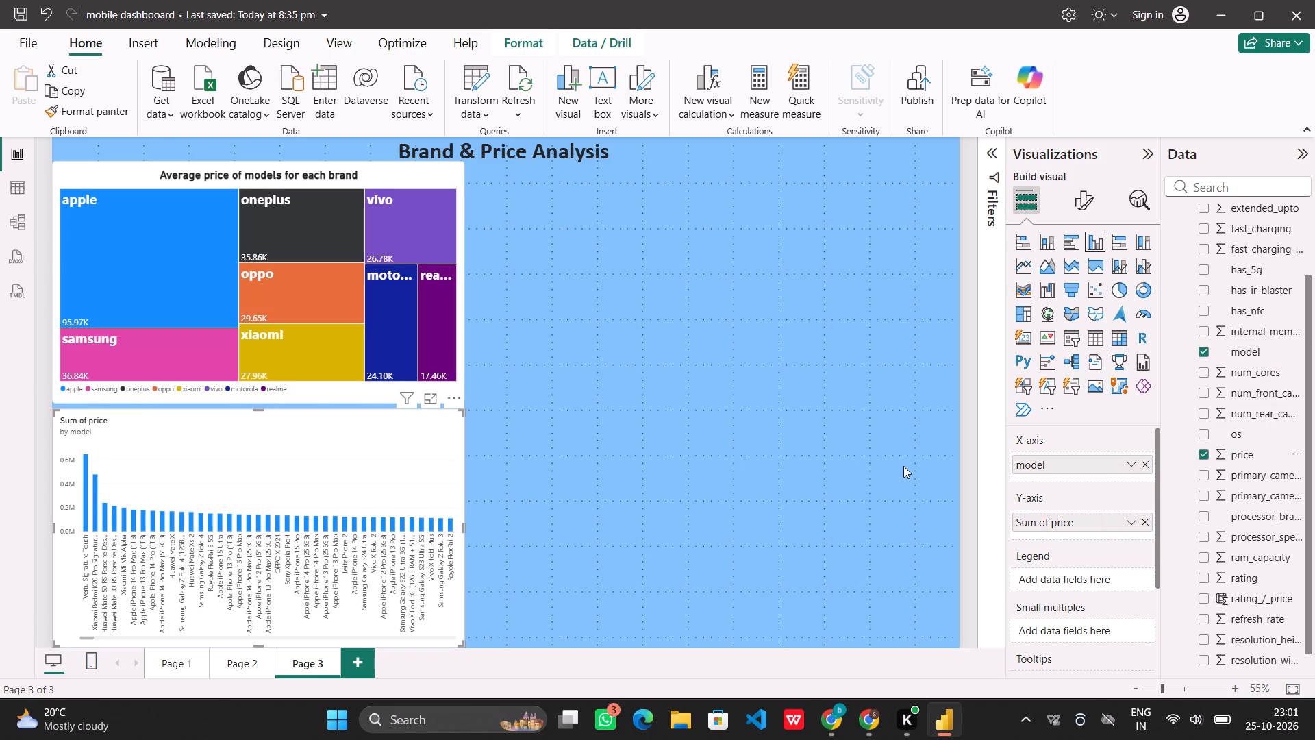
Convert the price-by-model column chart to a stacked bar chart.
click(994, 156)
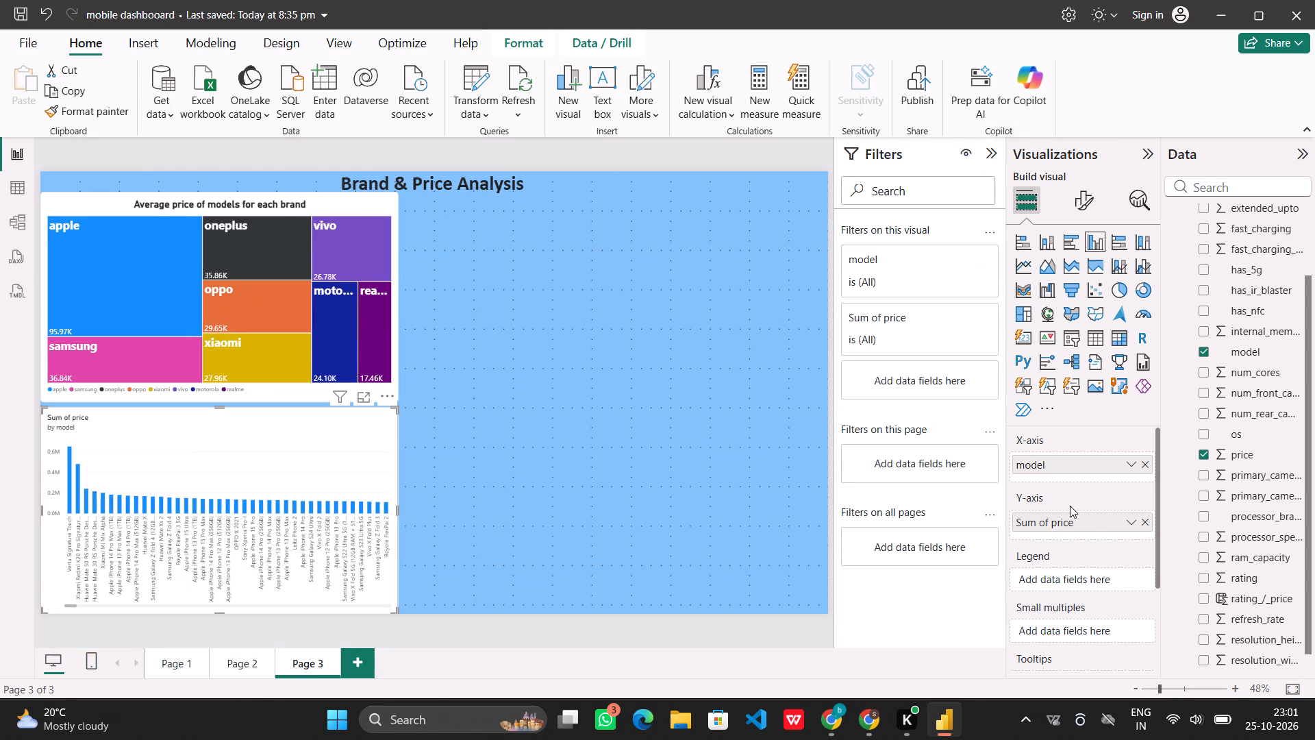
click(1136, 521)
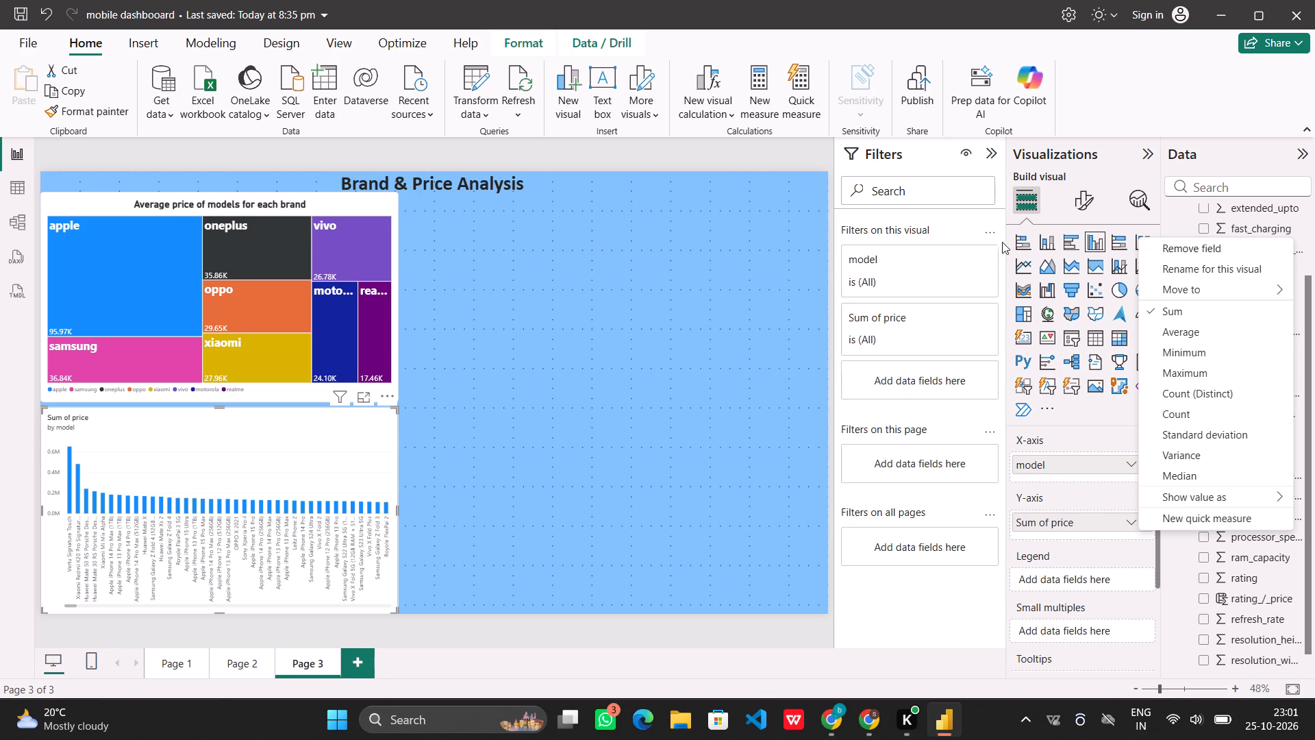
click(1019, 247)
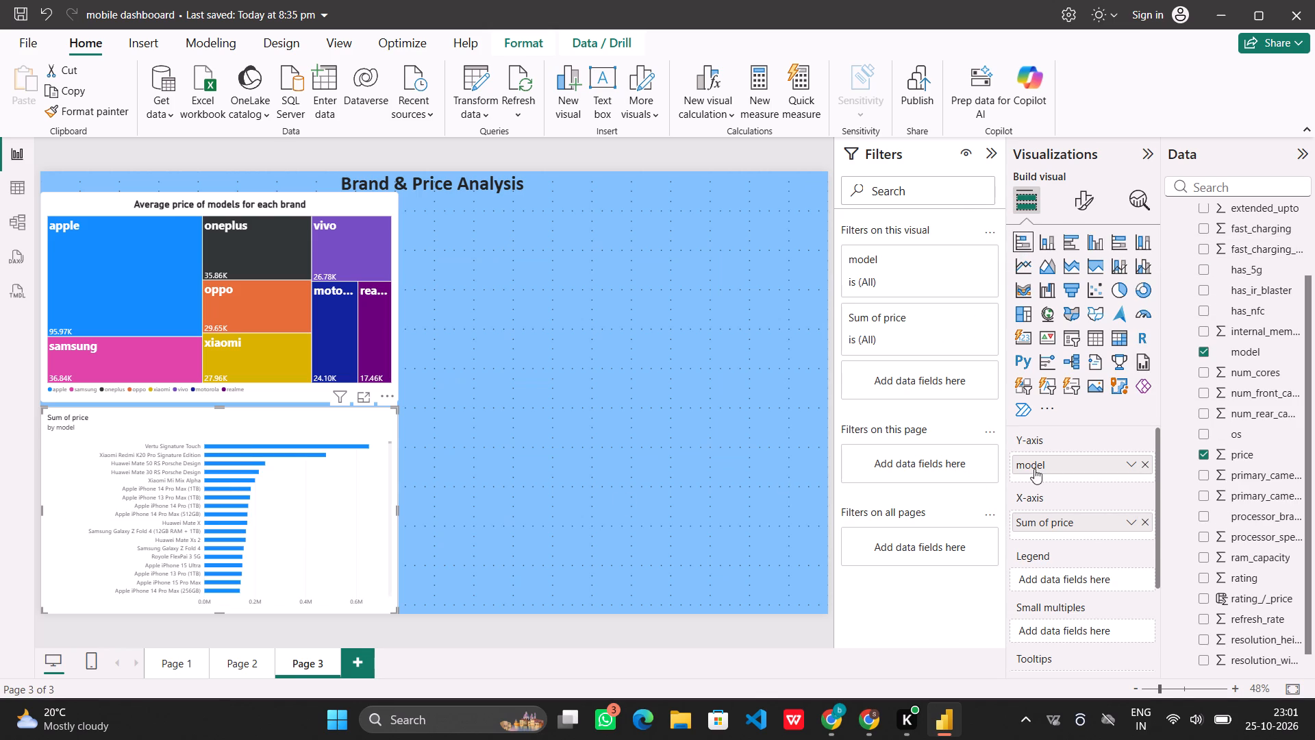
Filter the bar chart's Sum of price to values less than 200000 and greater than 10000.
click(960, 315)
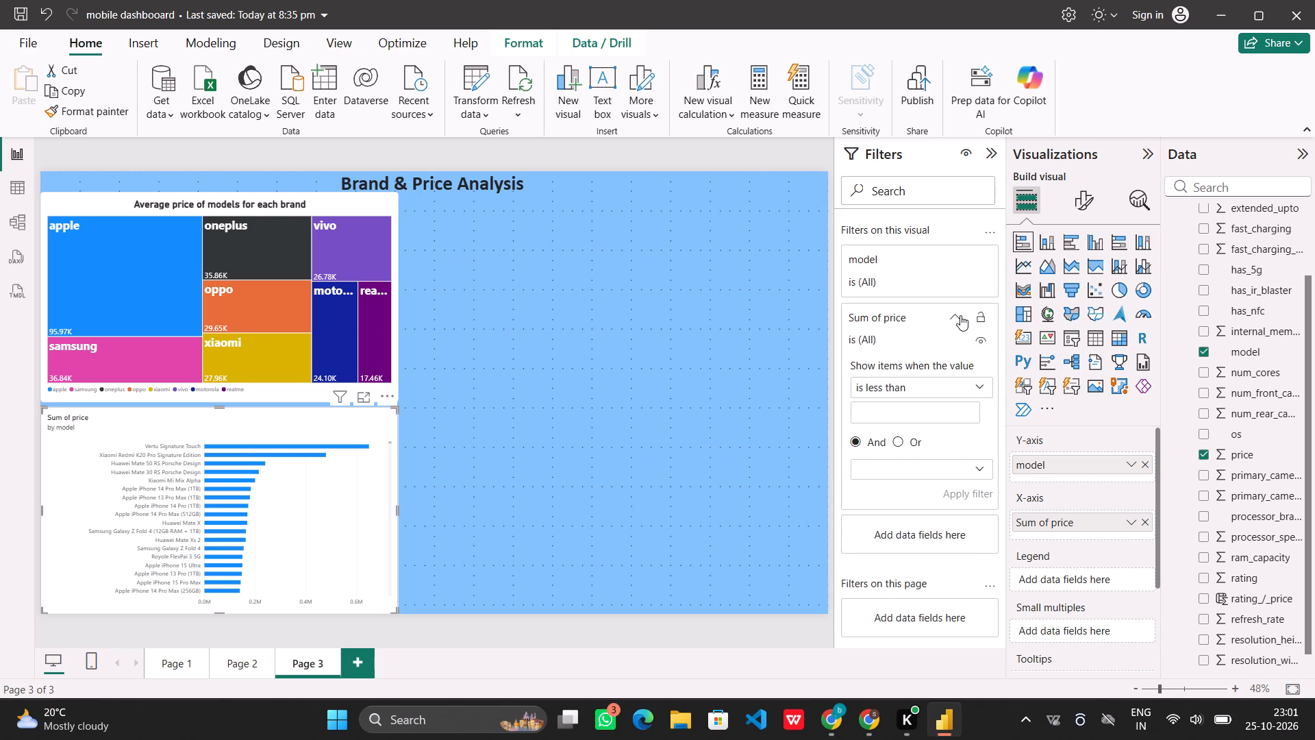
click(927, 414)
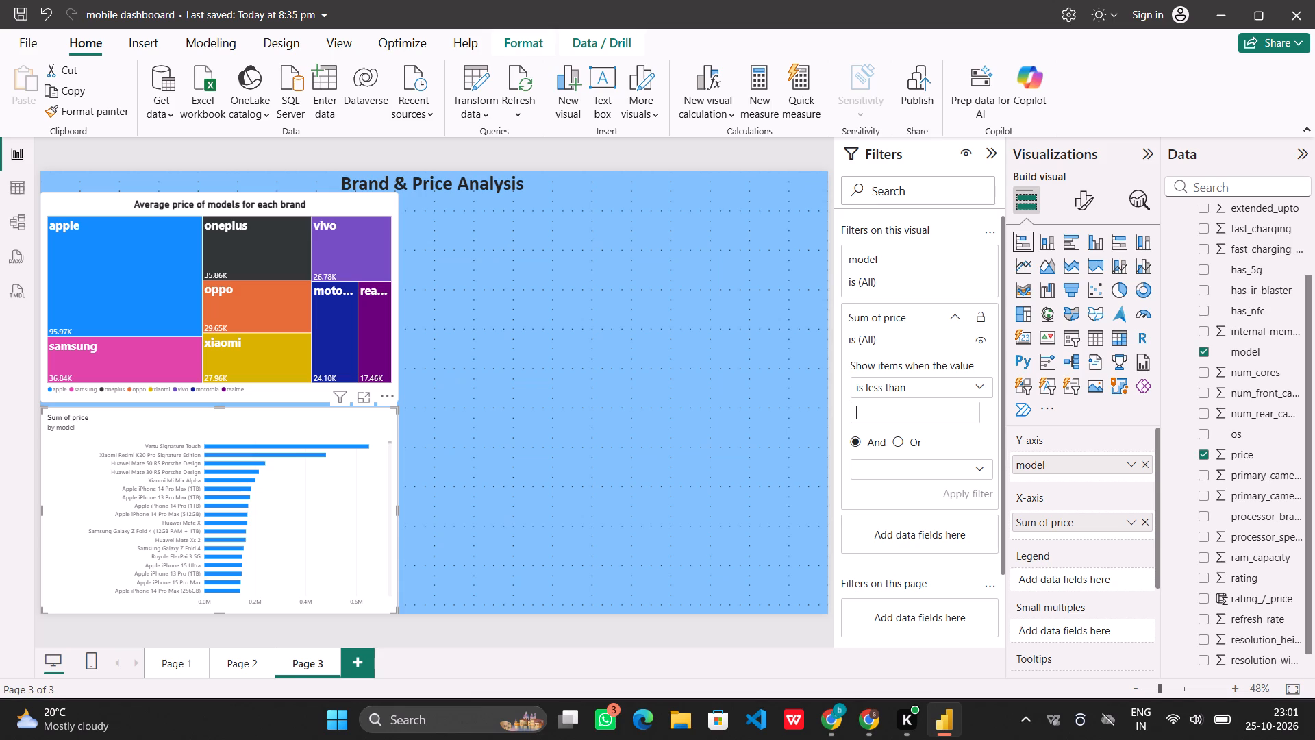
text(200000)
click(919, 467)
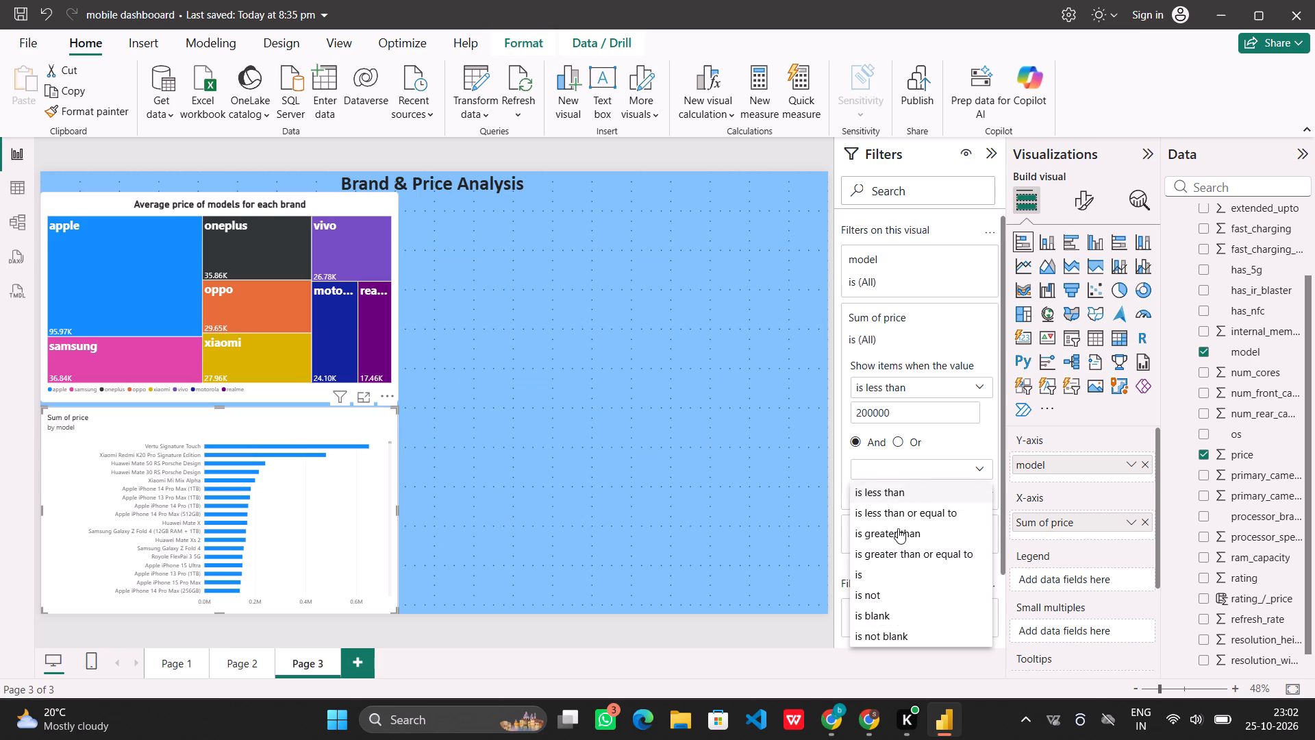
click(898, 531)
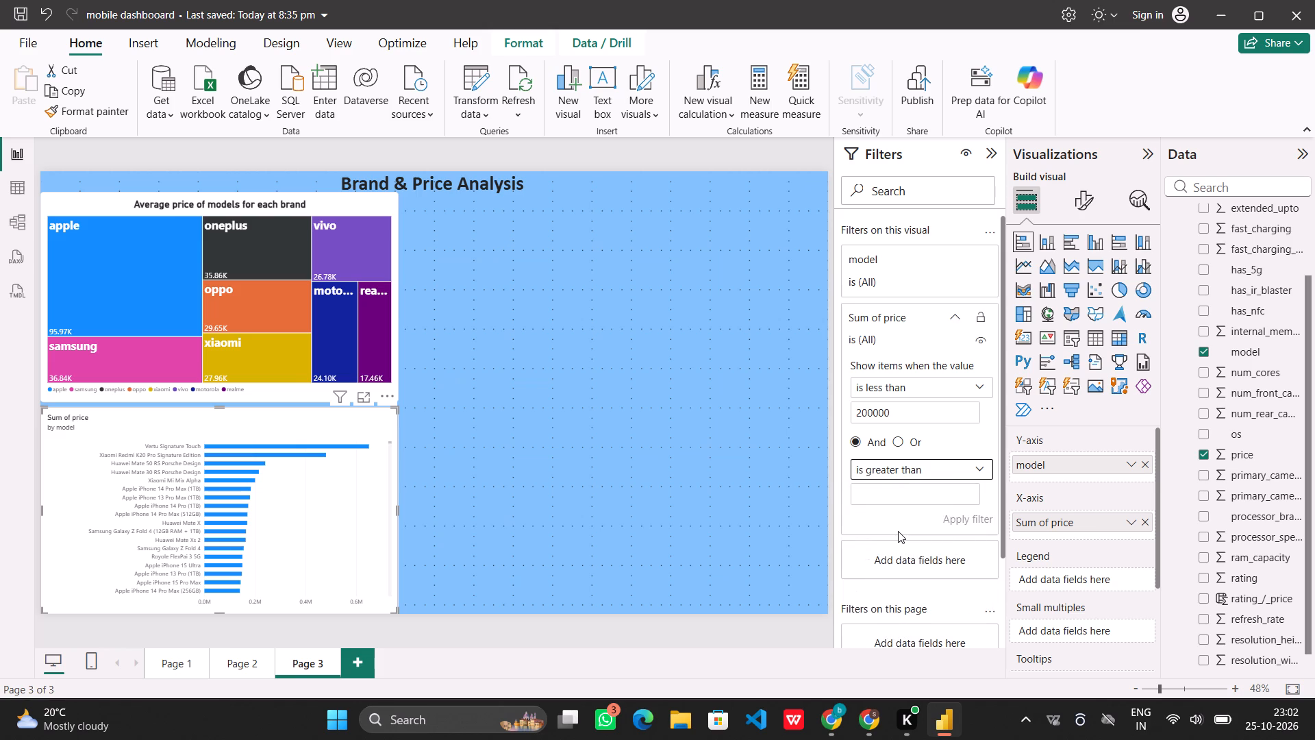
click(901, 488)
text(10000)
key(Return)
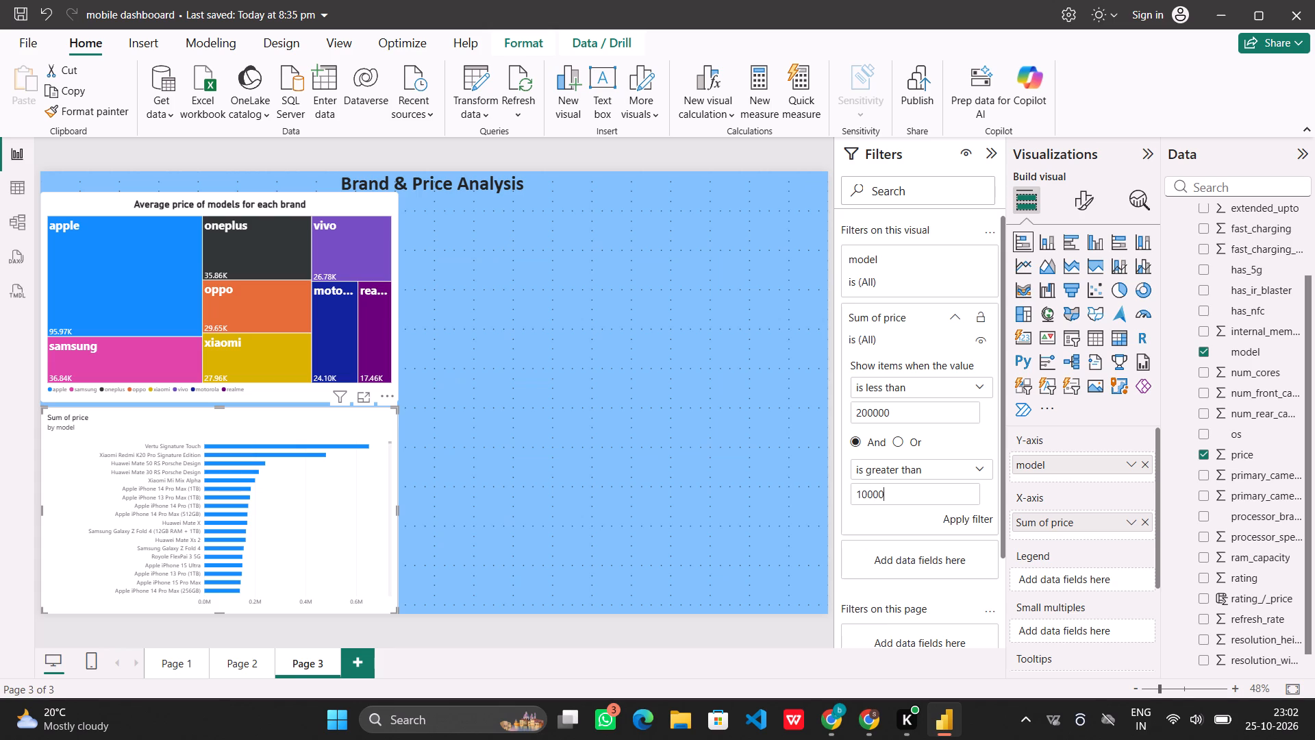
click(979, 521)
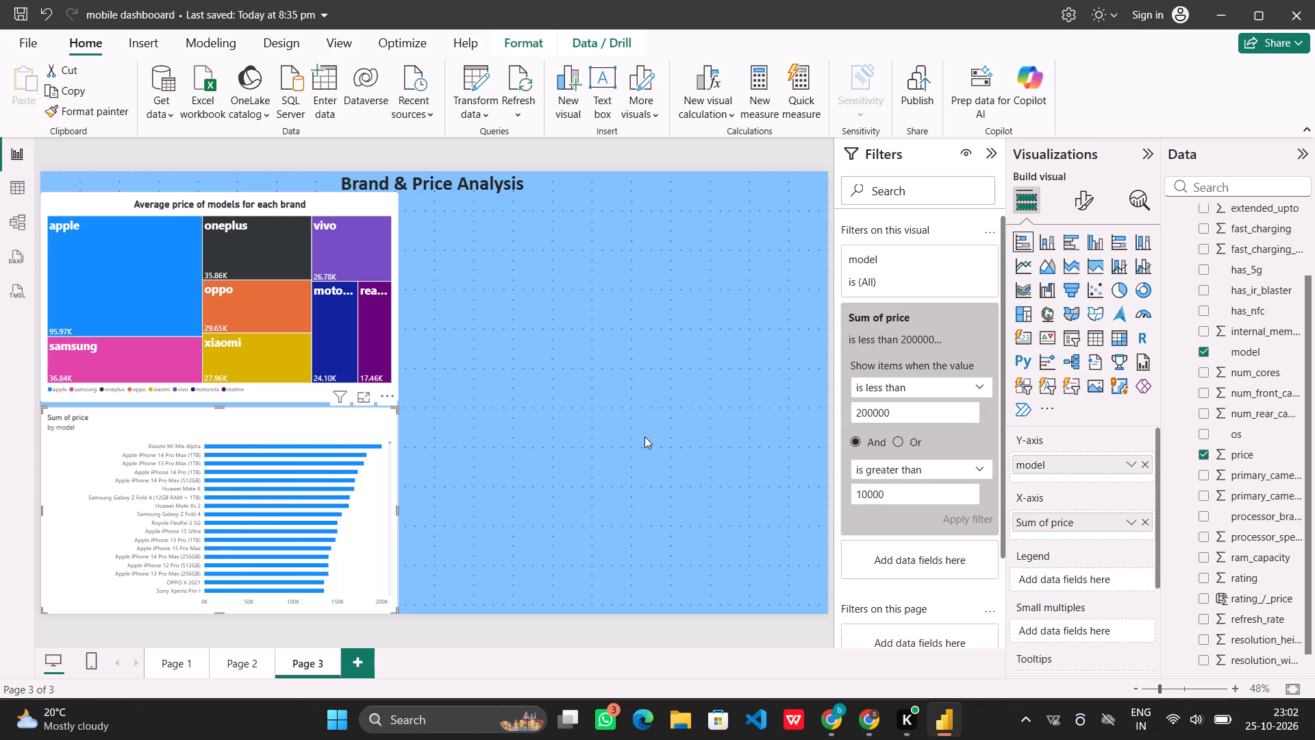
click(997, 155)
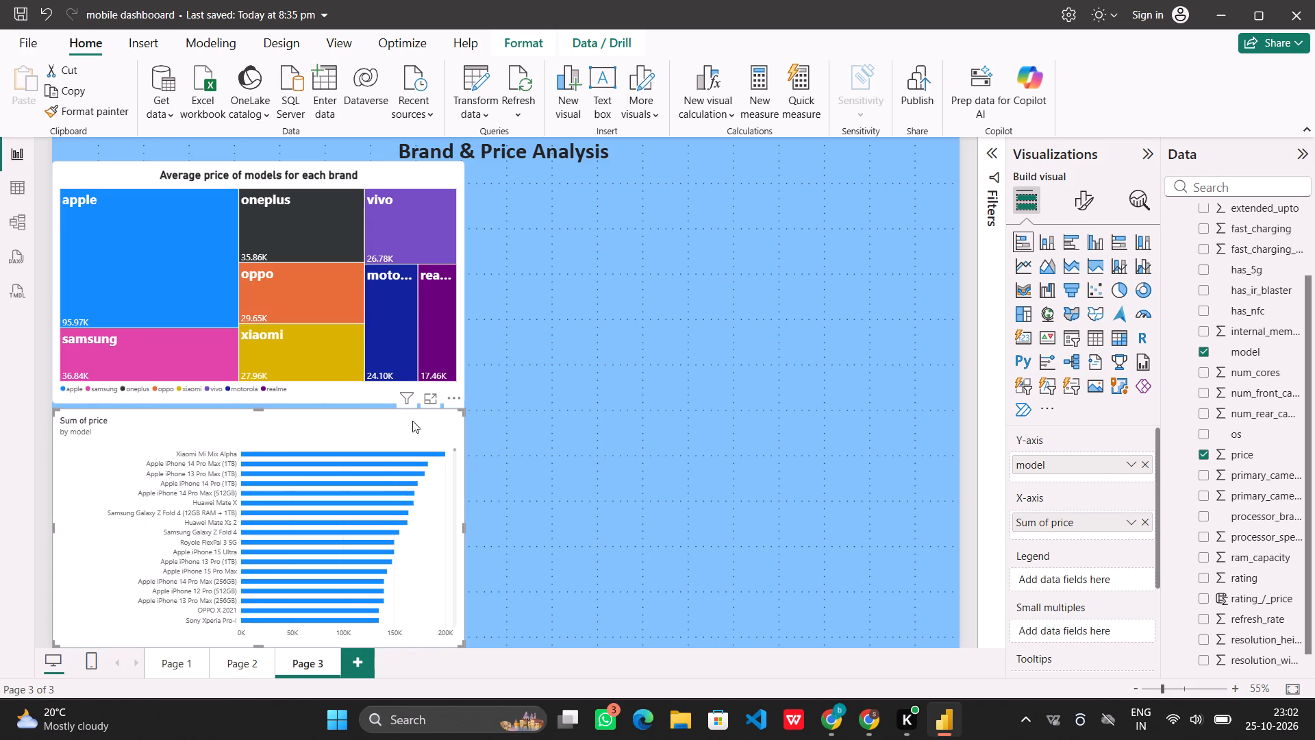
Extend the bar chart's upper edge slightly to meet the treemap above it, and deselect the chart.
drag(260, 408, 260, 408)
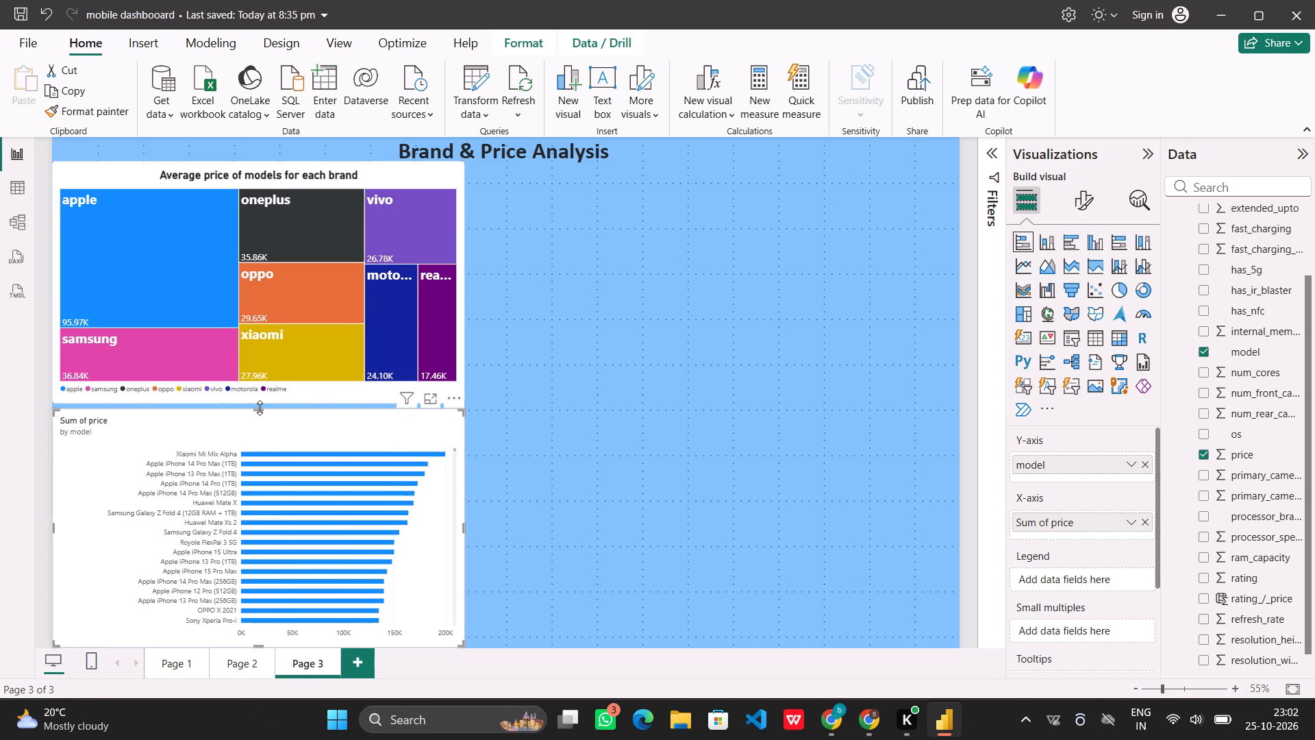
drag(260, 408, 256, 402)
click(667, 446)
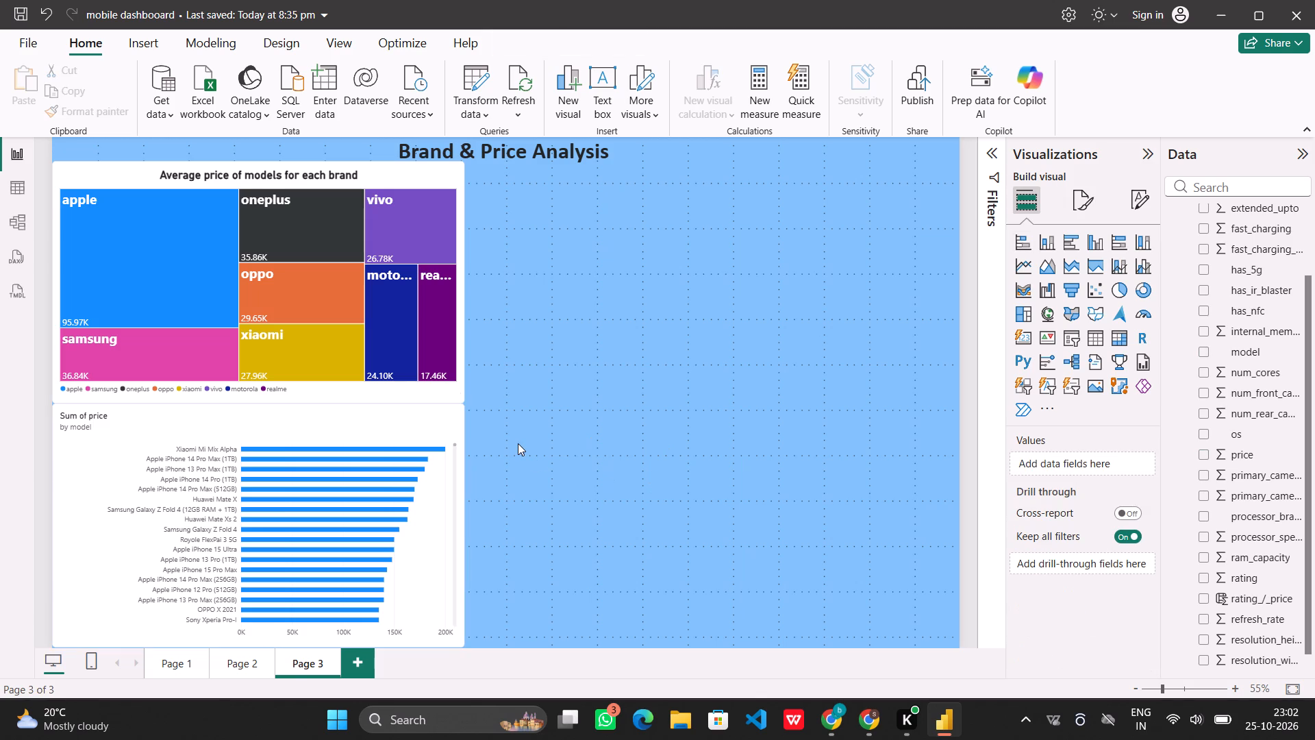
Change the bar chart's title text to "Most expensive models".
click(414, 423)
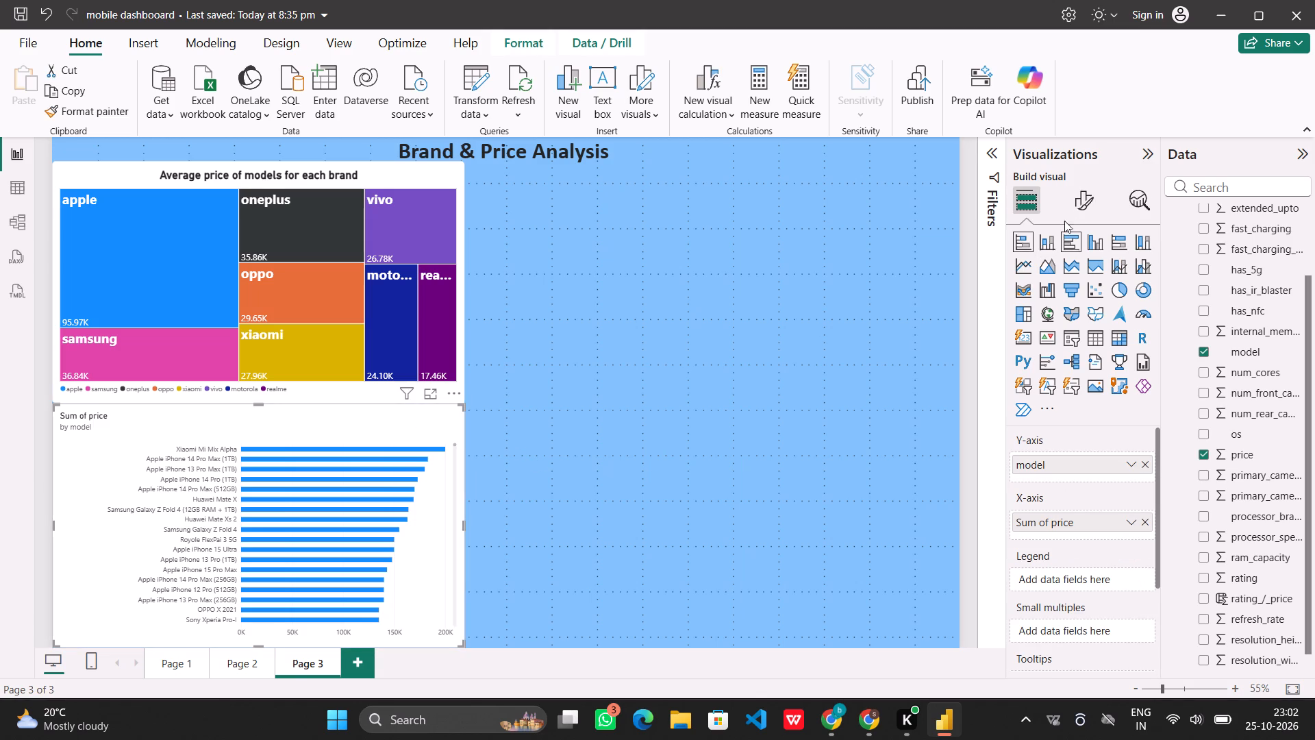
click(1081, 206)
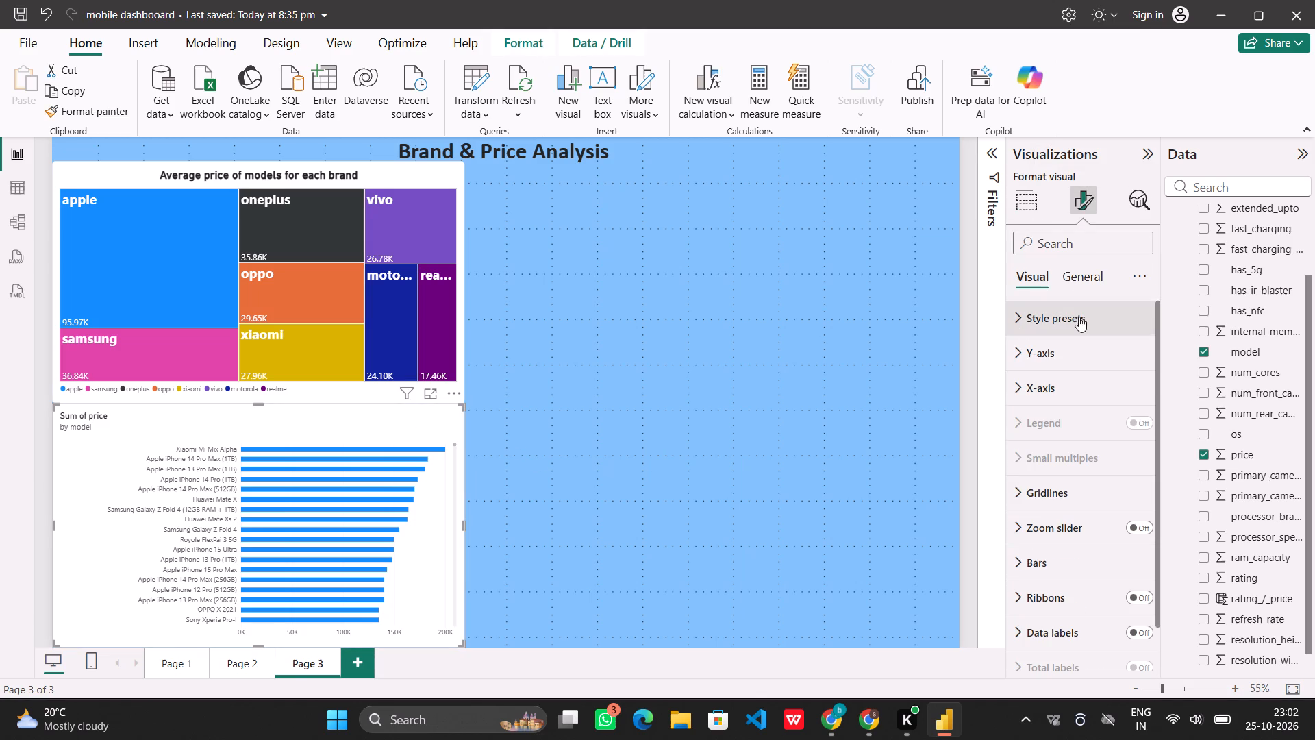
click(1079, 271)
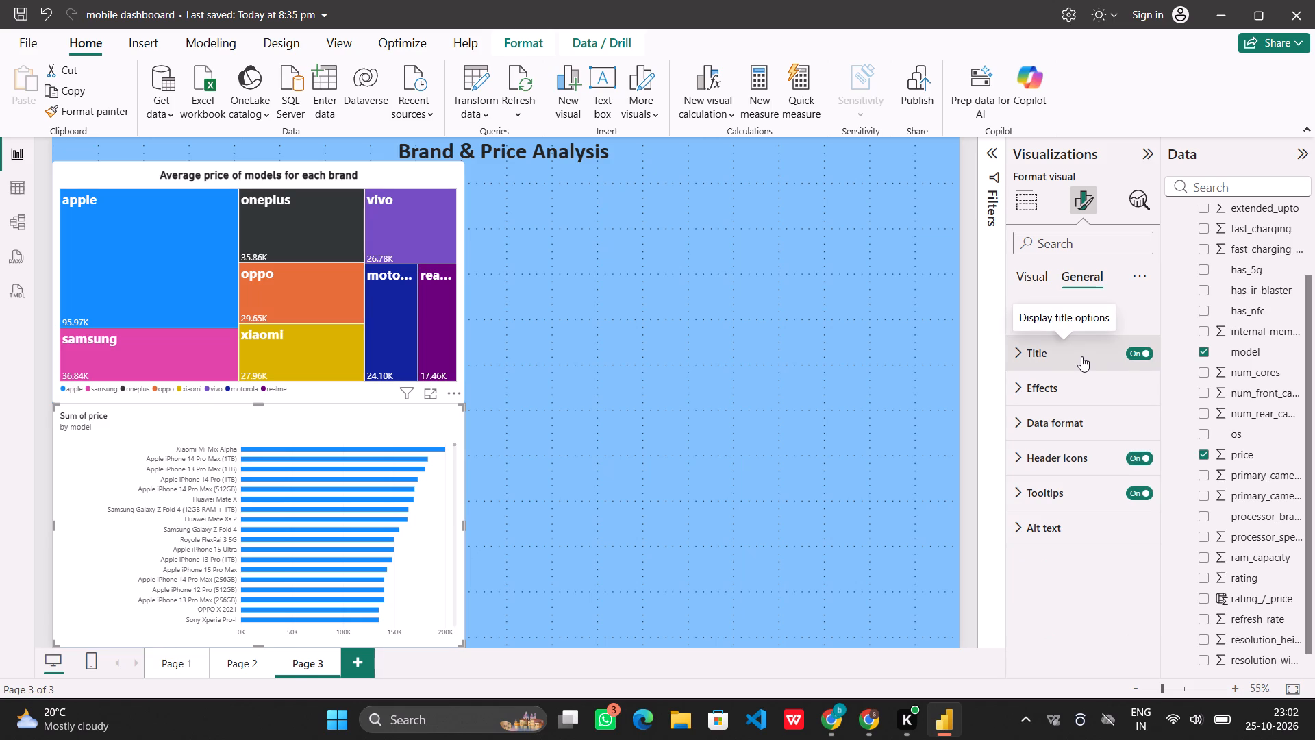
click(1081, 356)
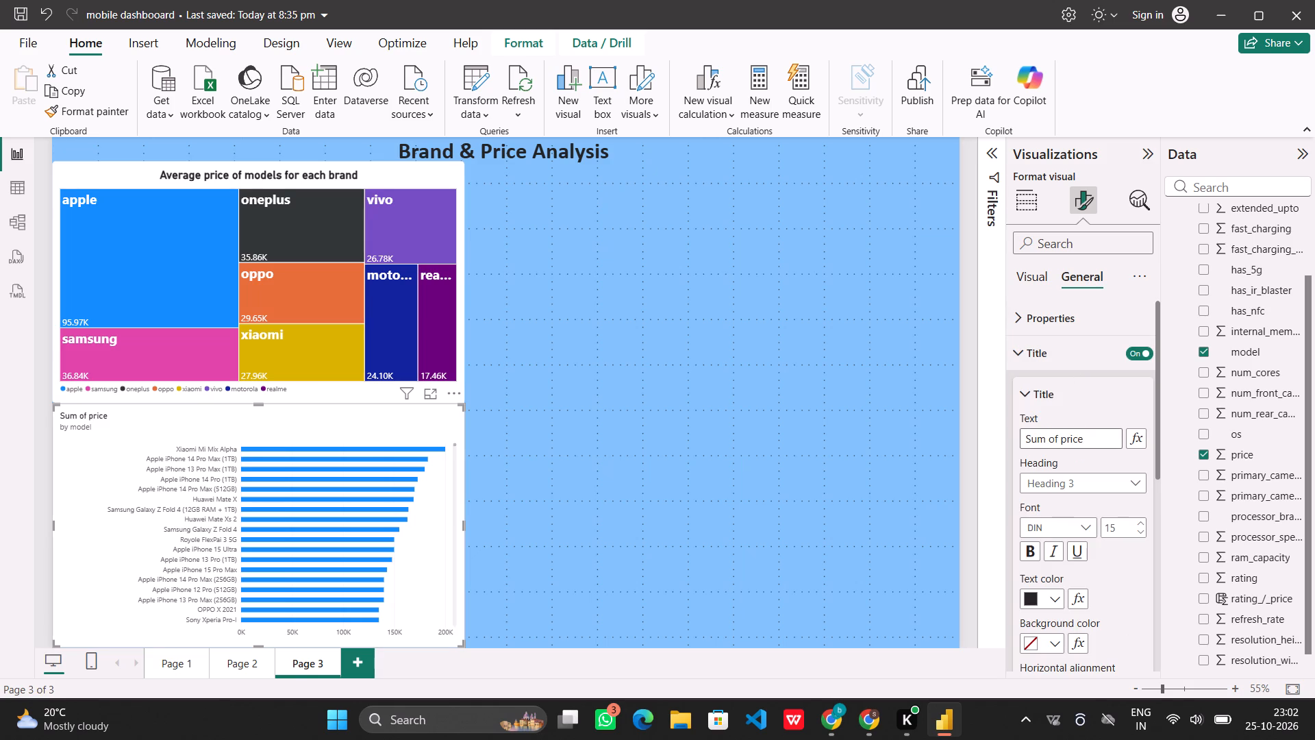
drag(1060, 439, 1022, 440)
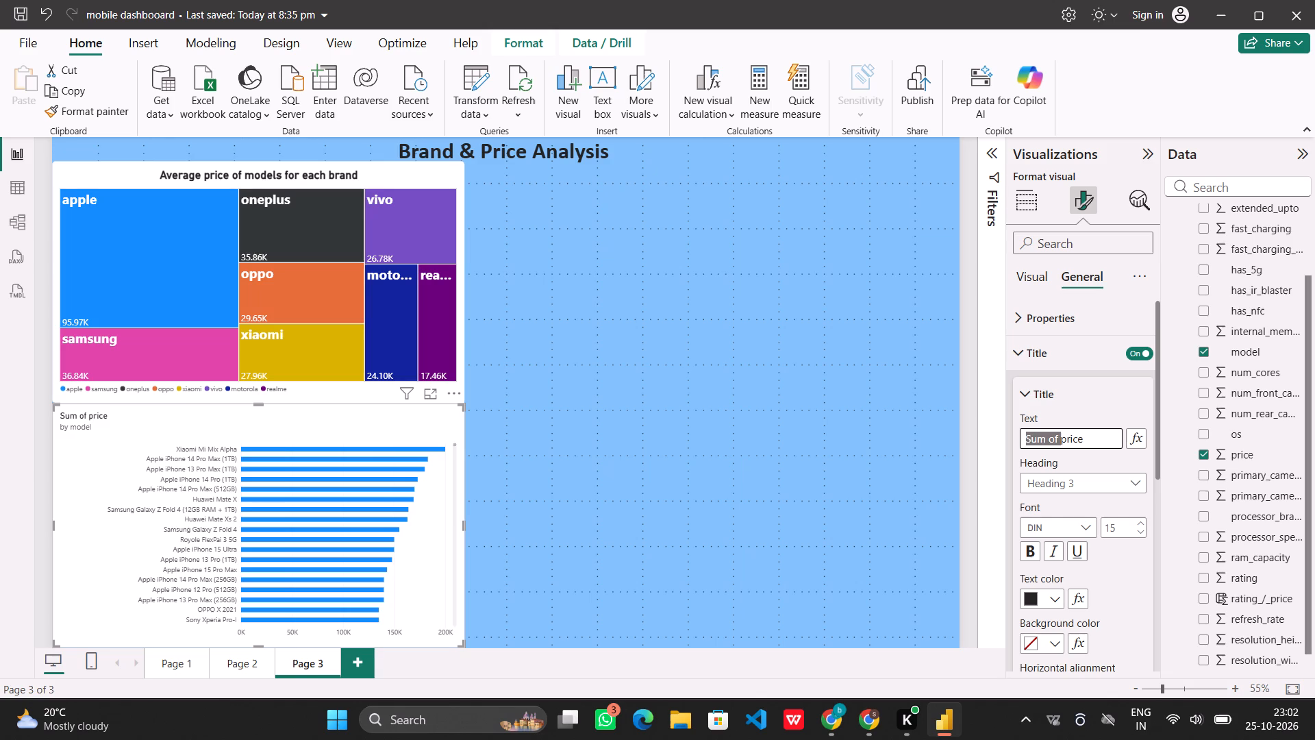
text(most expensive)
key(Right)
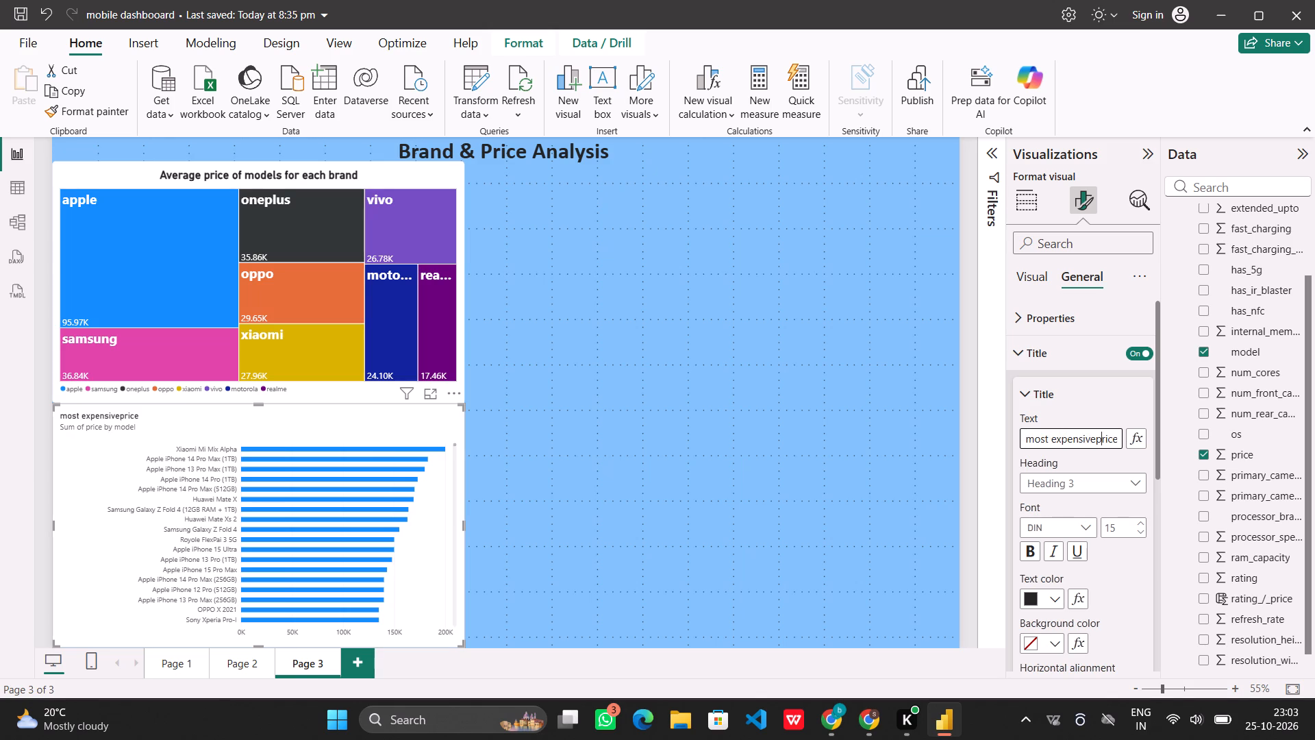
key(Right)
key(Right)
key(Right)
key(Right)
key(BackSpace)
key(BackSpace)
key(BackSpace)
key(BackSpace)
key(BackSpace)
key(space)
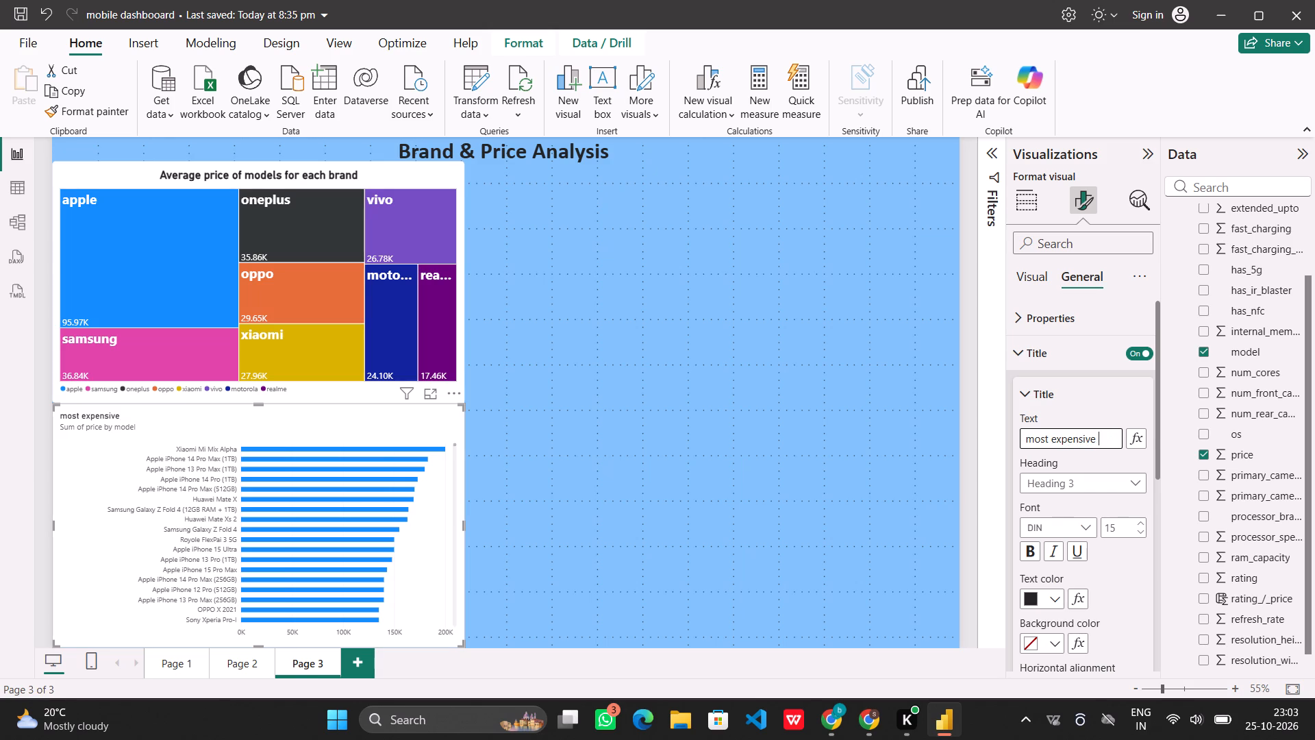
text(models)
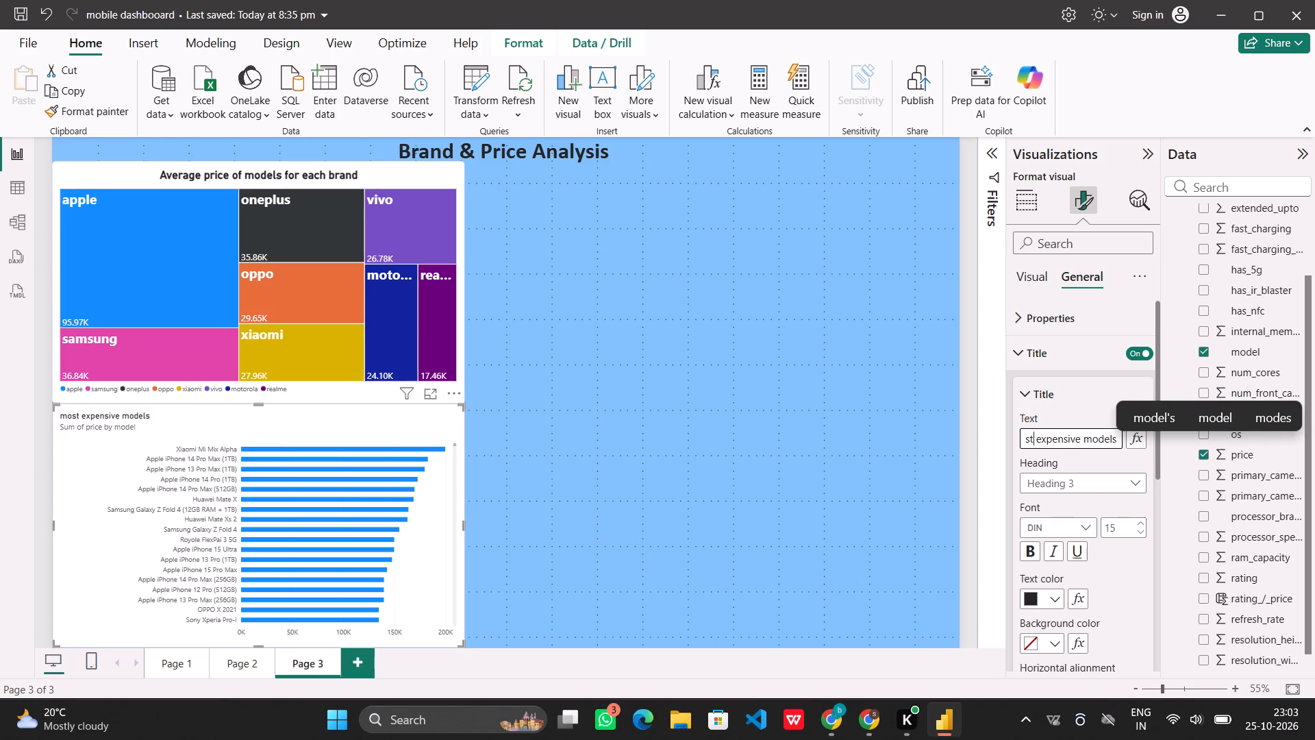
click(1034, 437)
key(Left)
key(Left)
key(Left)
key(Left)
key(Left)
key(Left)
key(Left)
key(Left)
key(Left)
key(Left)
key(Left)
key(Left)
key(Right)
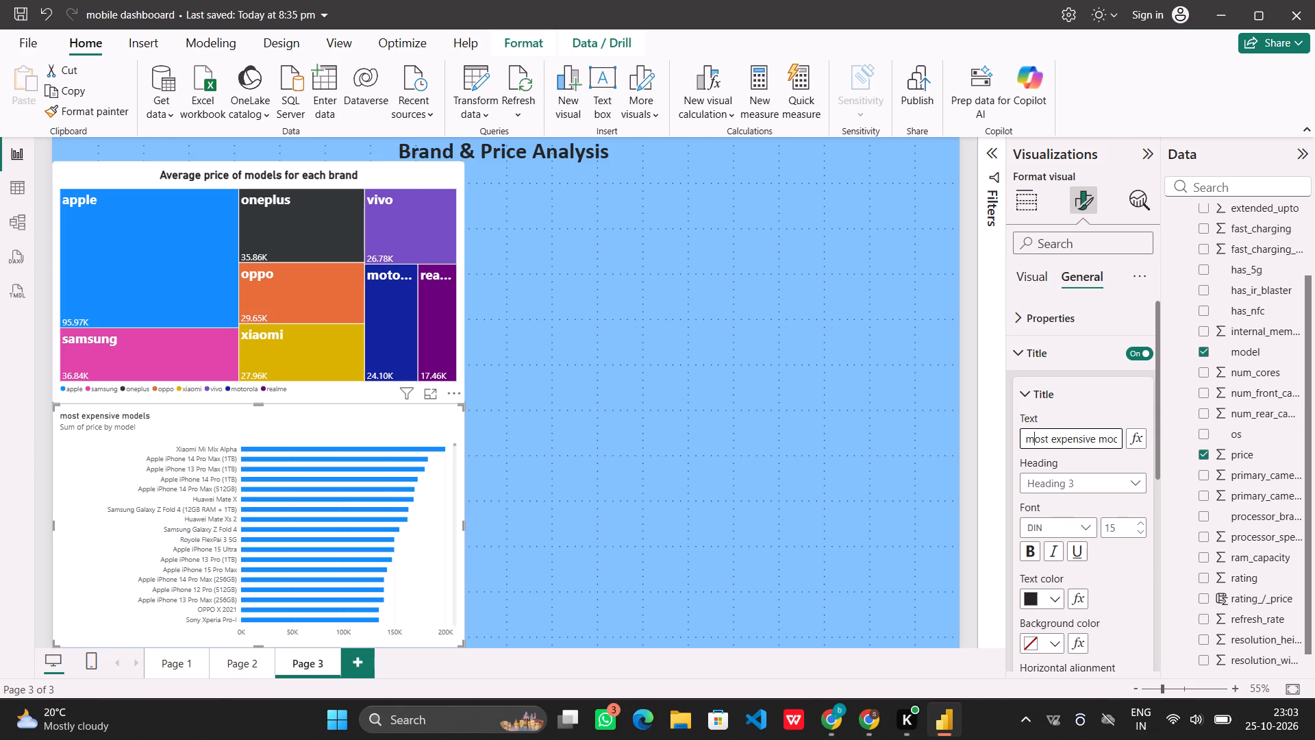
key(BackSpace)
Set the bar chart title's font size to 20 and centre it horizontally.
triple_click(1140, 525)
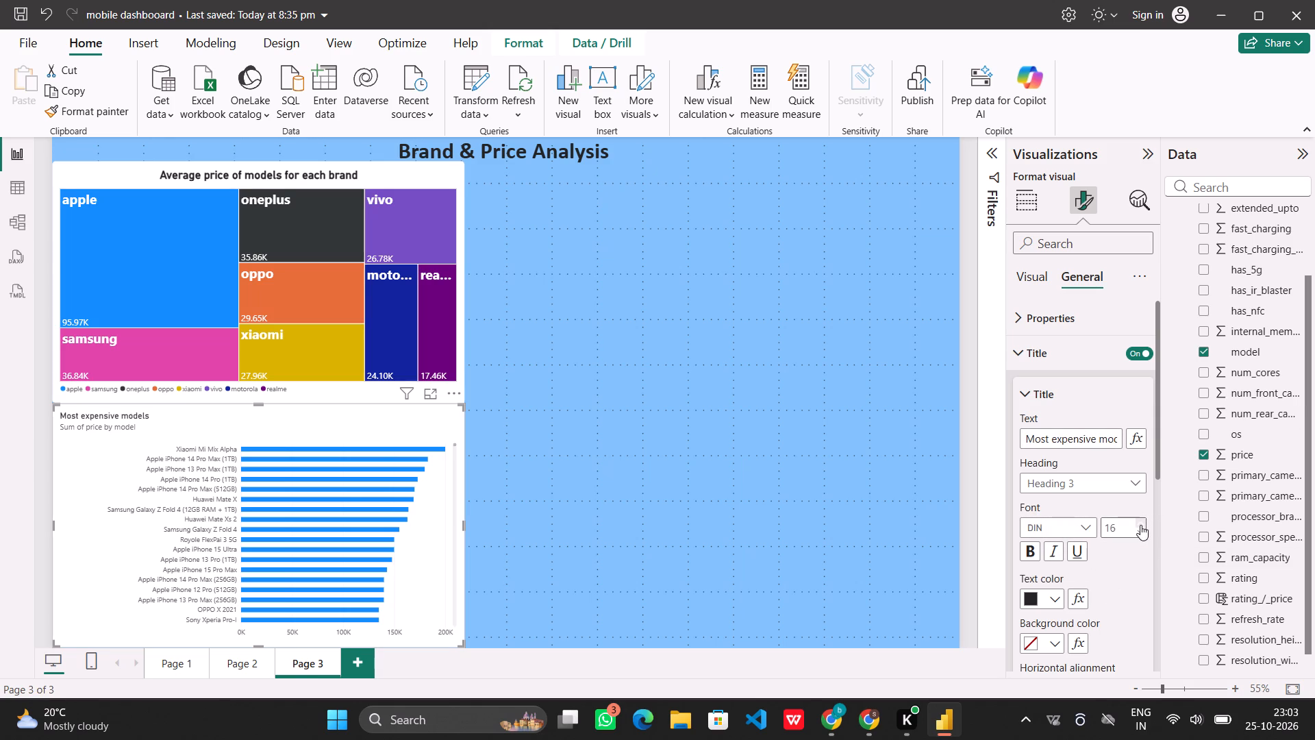
double_click(1140, 525)
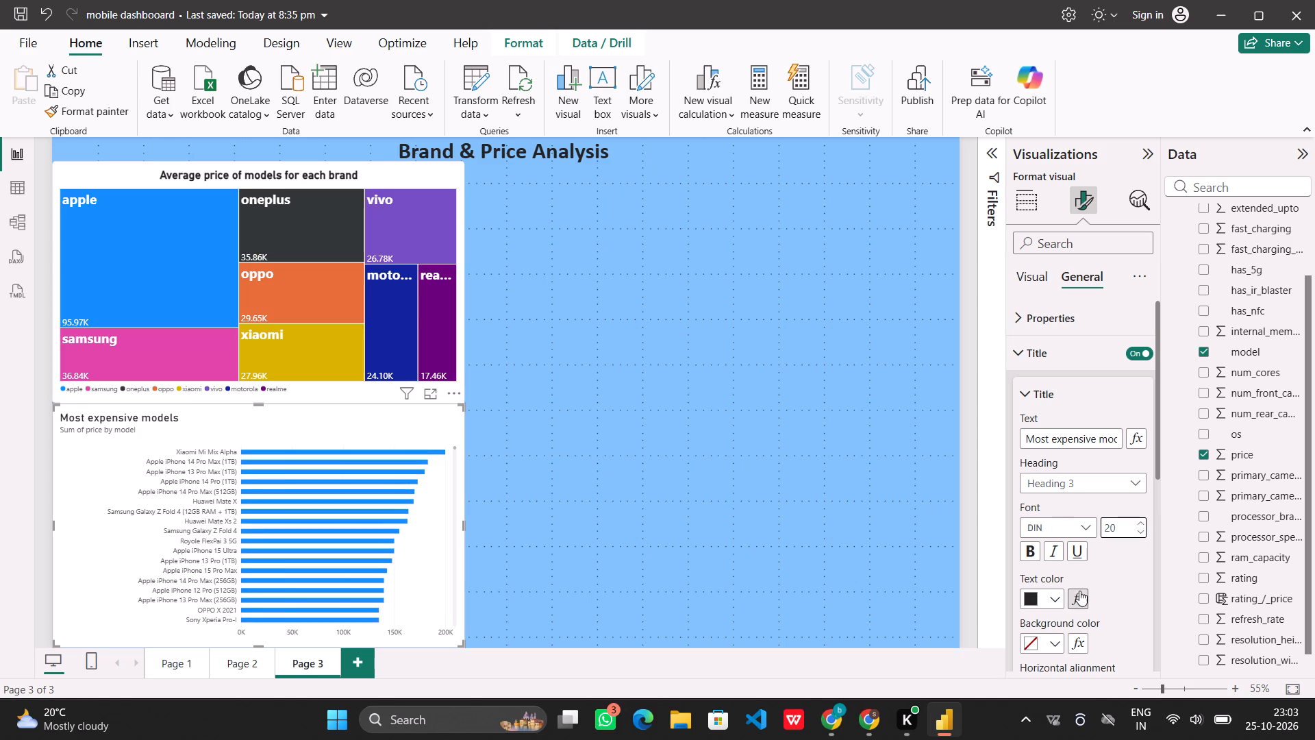
scroll(1061, 616, down, 1)
click(1044, 559)
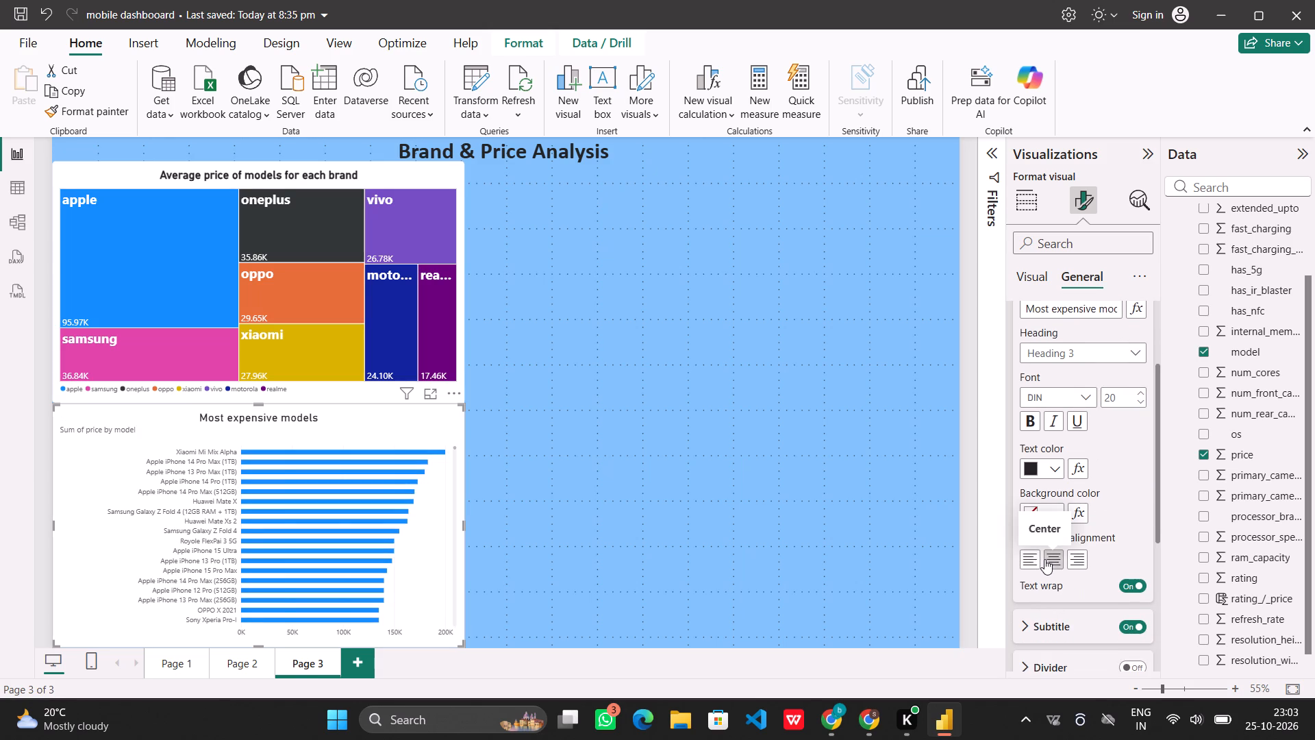
Turn off the subtitle of the "Most expensive models" bar chart.
click(1123, 515)
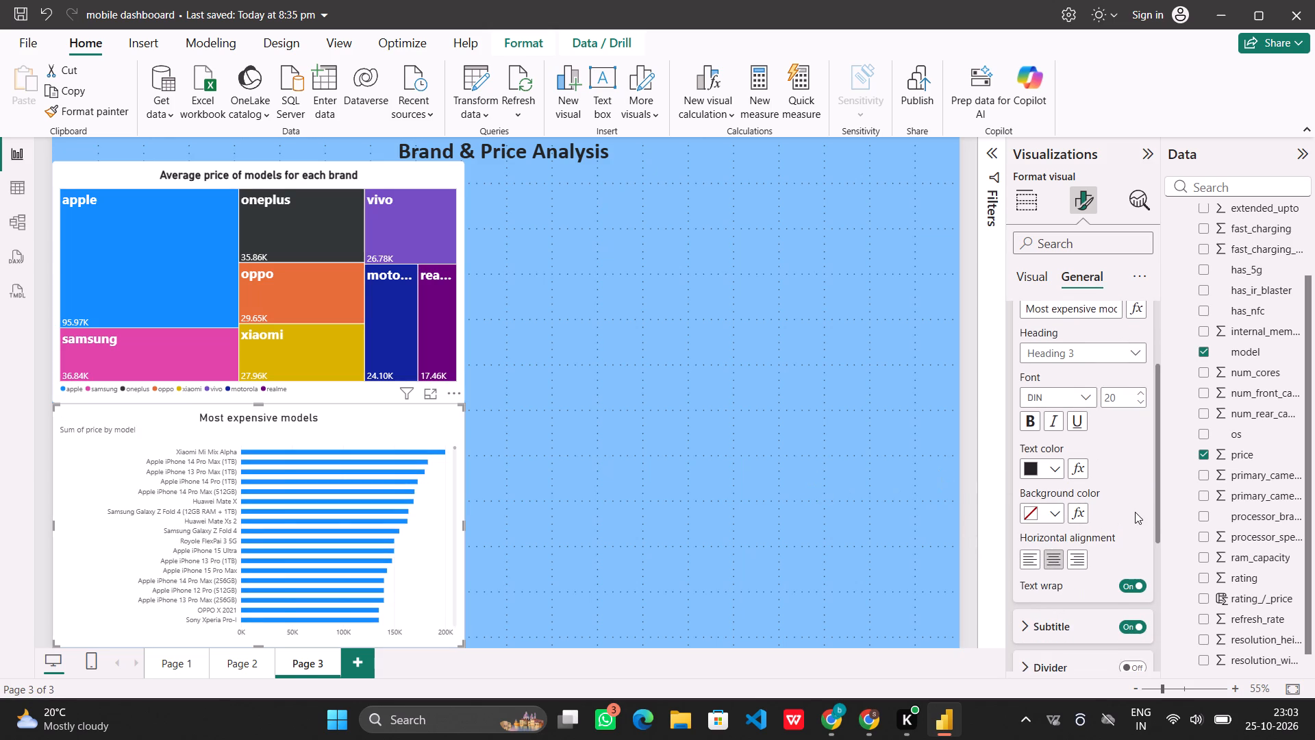
scroll(1135, 512, down, 1)
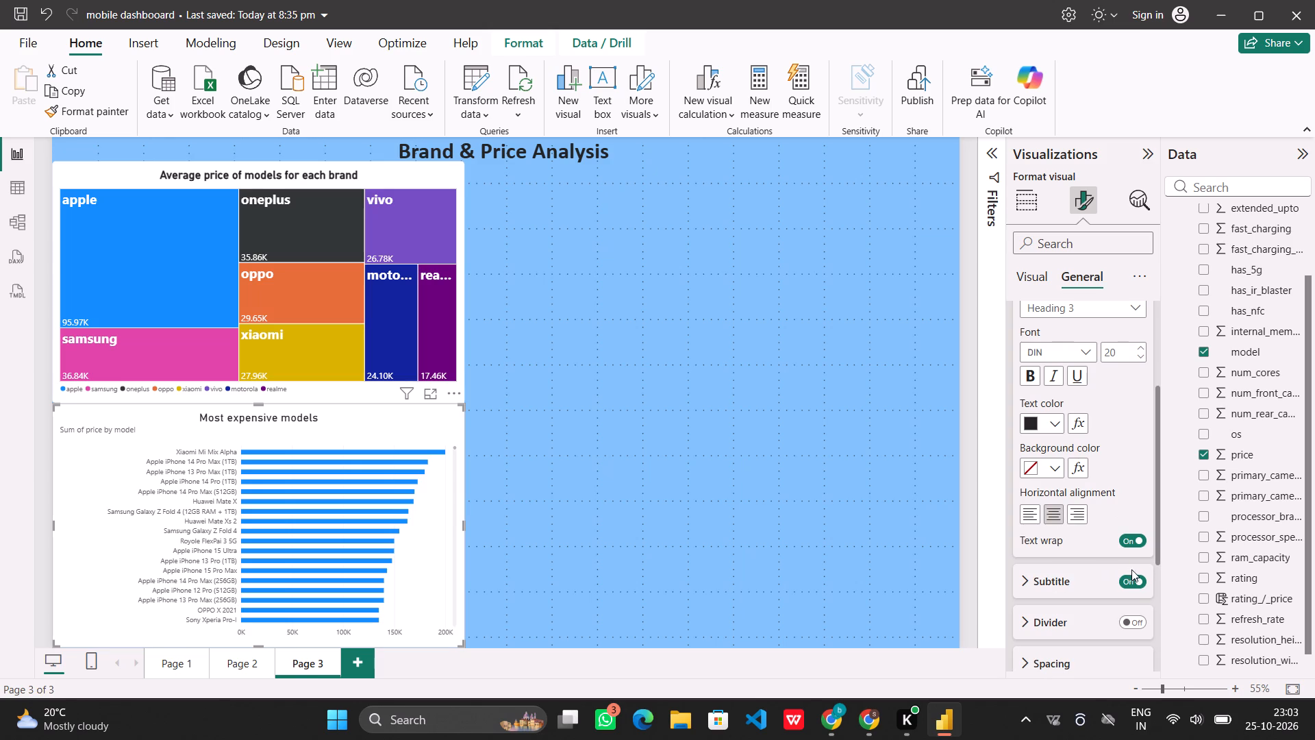
click(1135, 580)
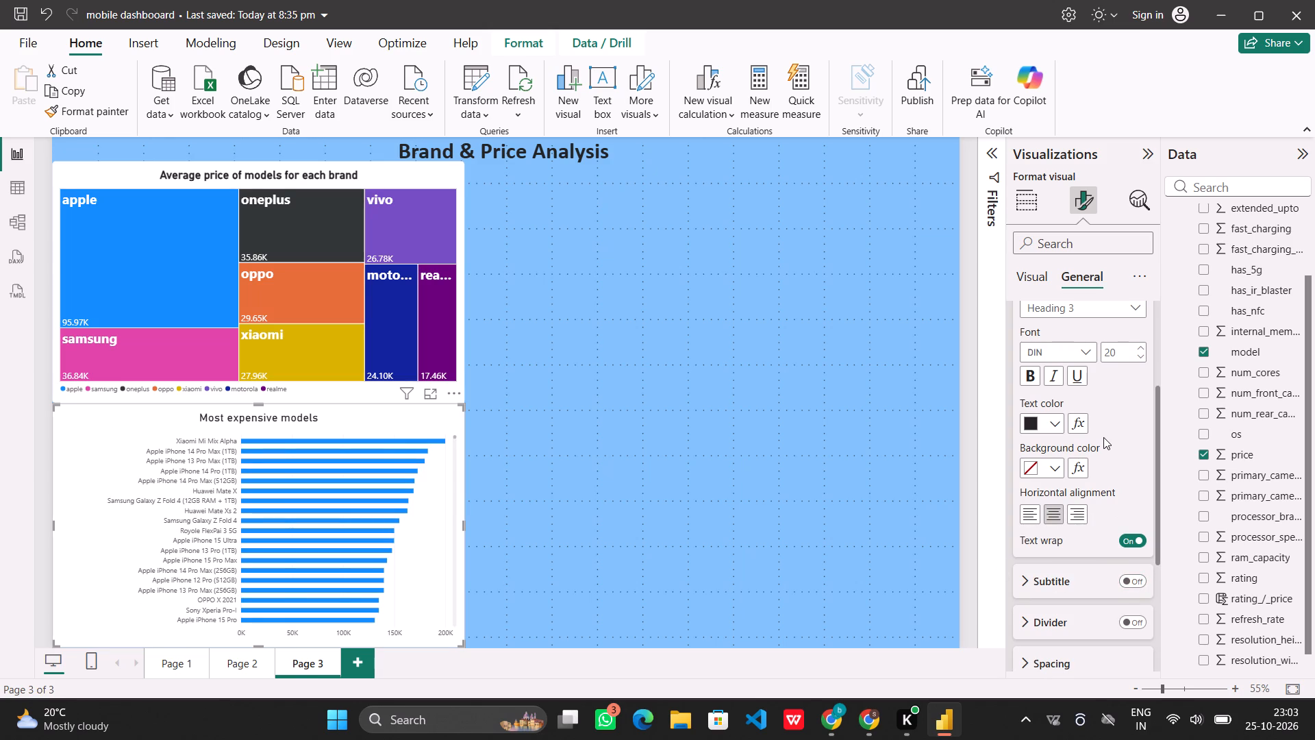
Set the bar chart's Y-axis values to font size 10 and colour them black.
scroll(1090, 402, up, 4)
click(1043, 284)
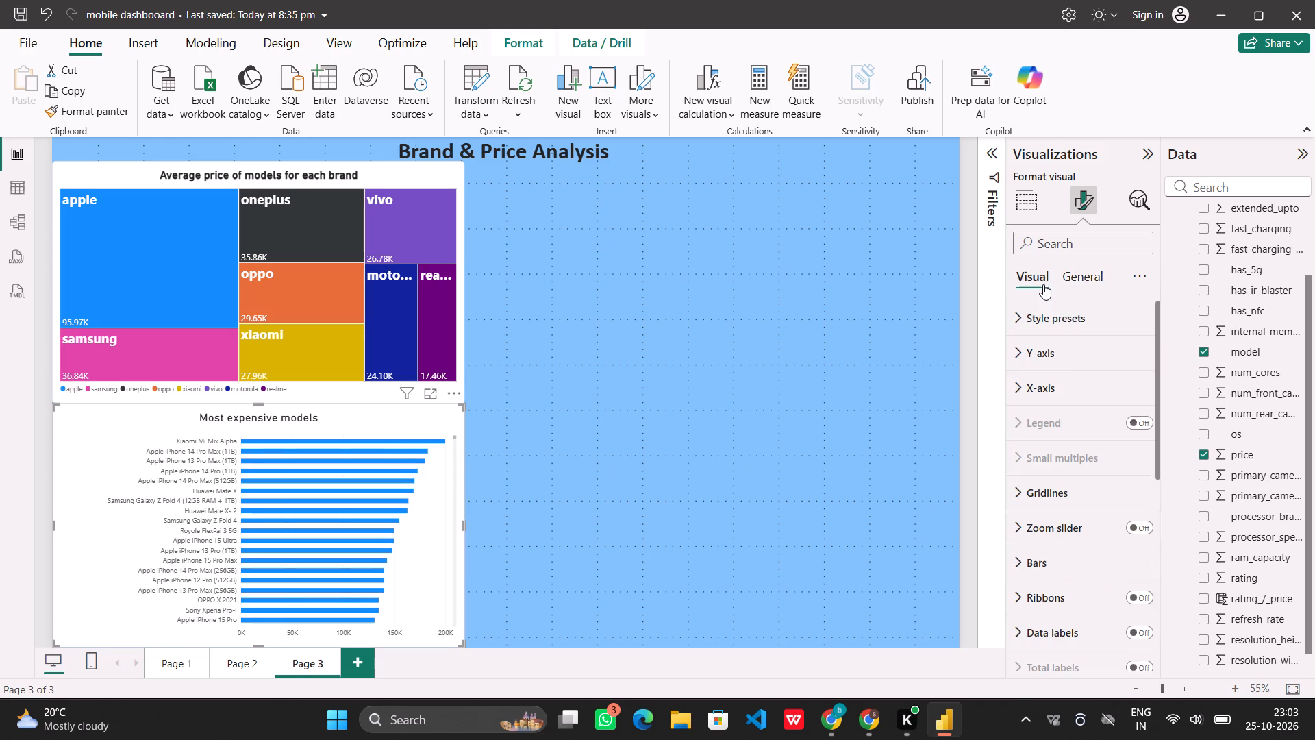
click(1066, 359)
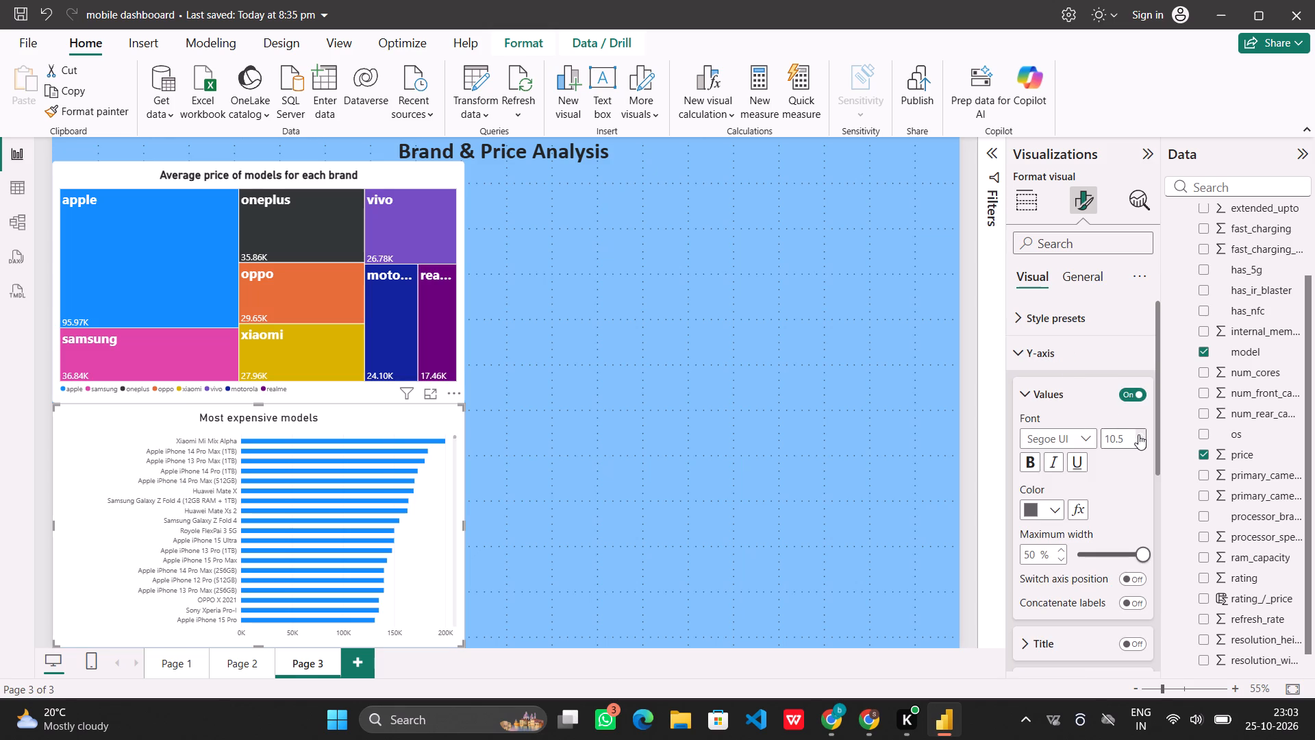
triple_click(1138, 434)
click(1138, 434)
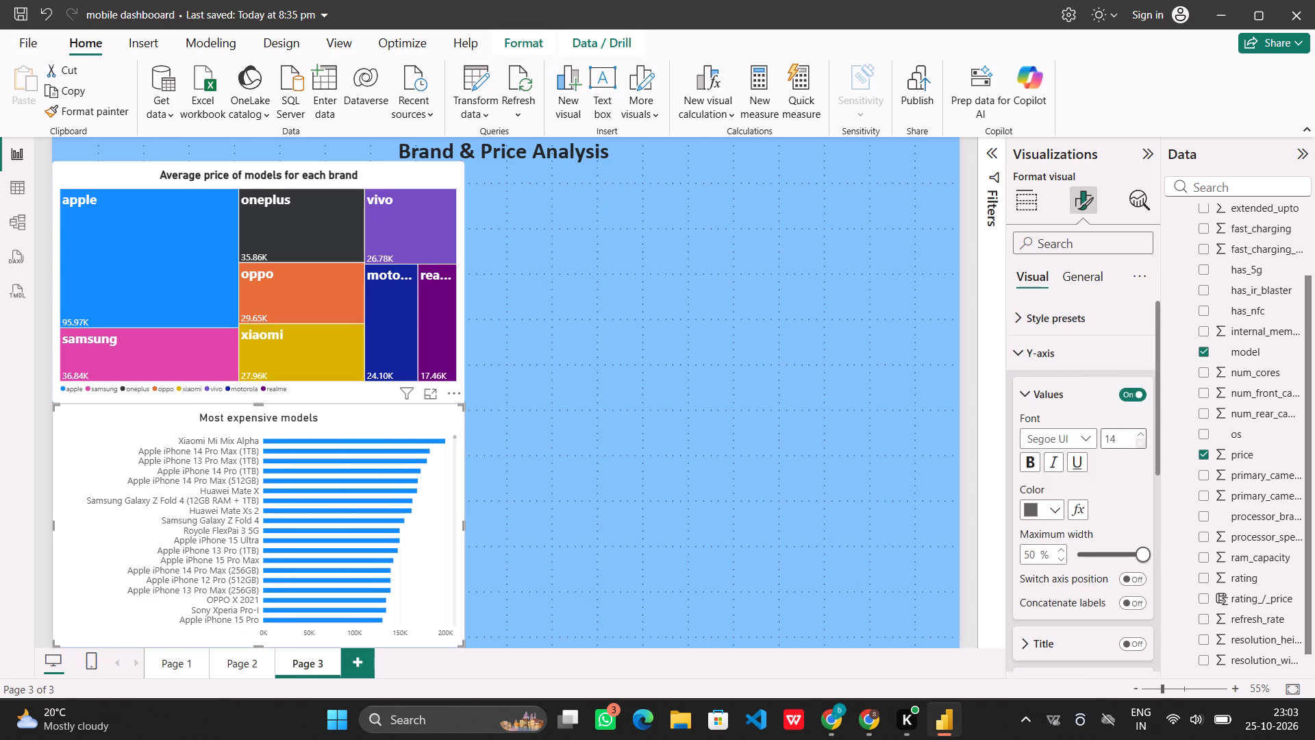
triple_click(1139, 441)
click(1139, 441)
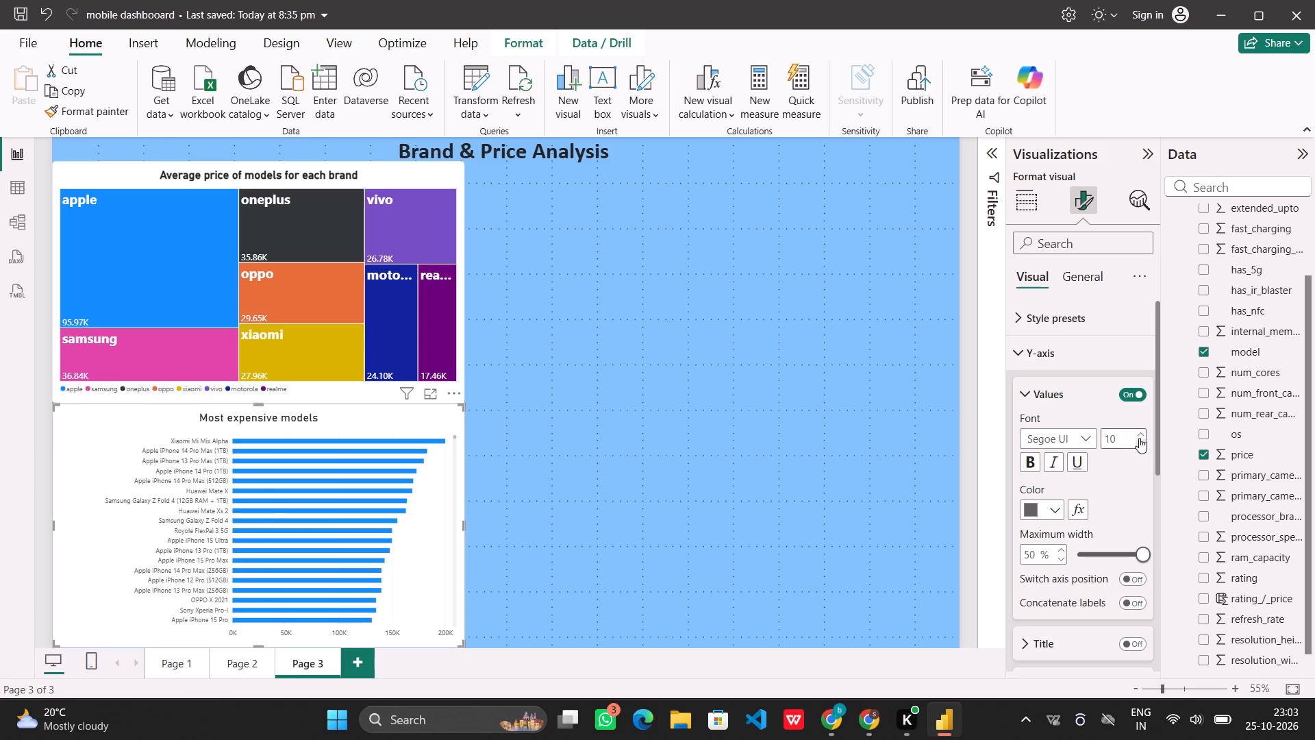
click(1140, 435)
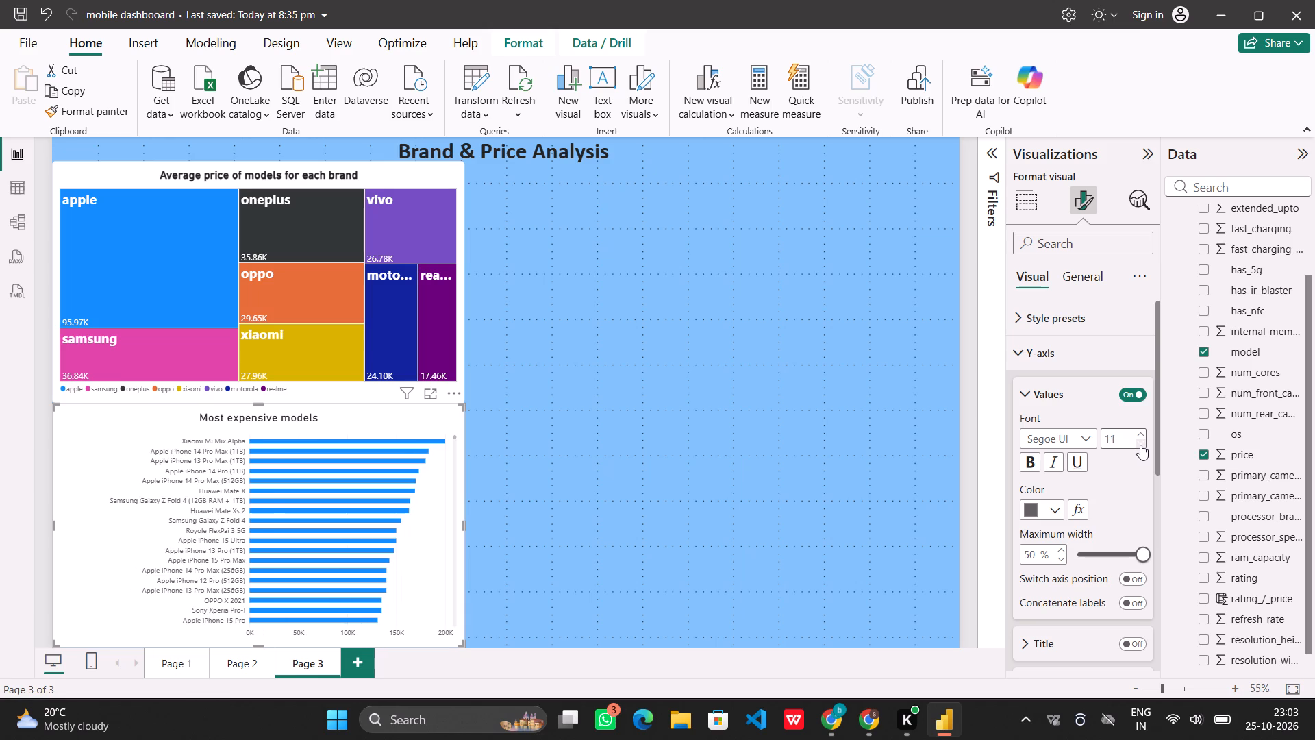
click(1140, 445)
click(1134, 480)
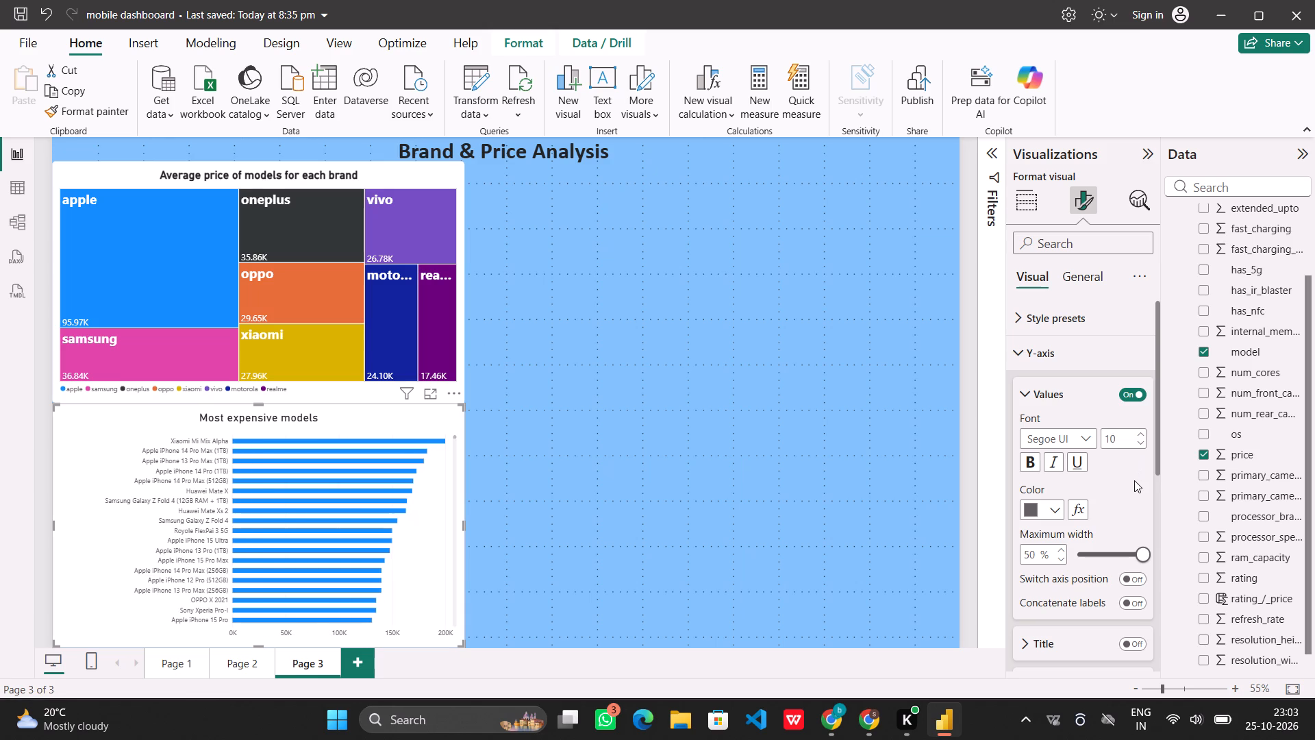
click(1058, 512)
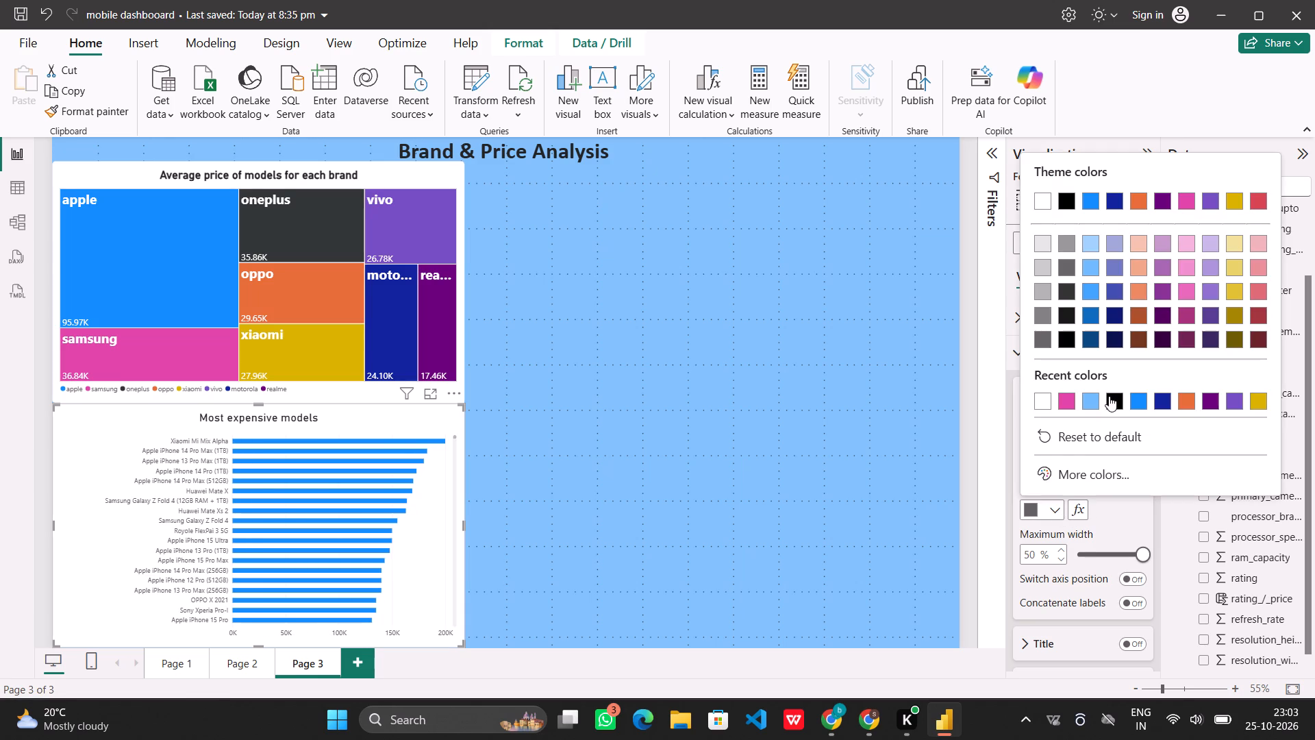
click(1109, 399)
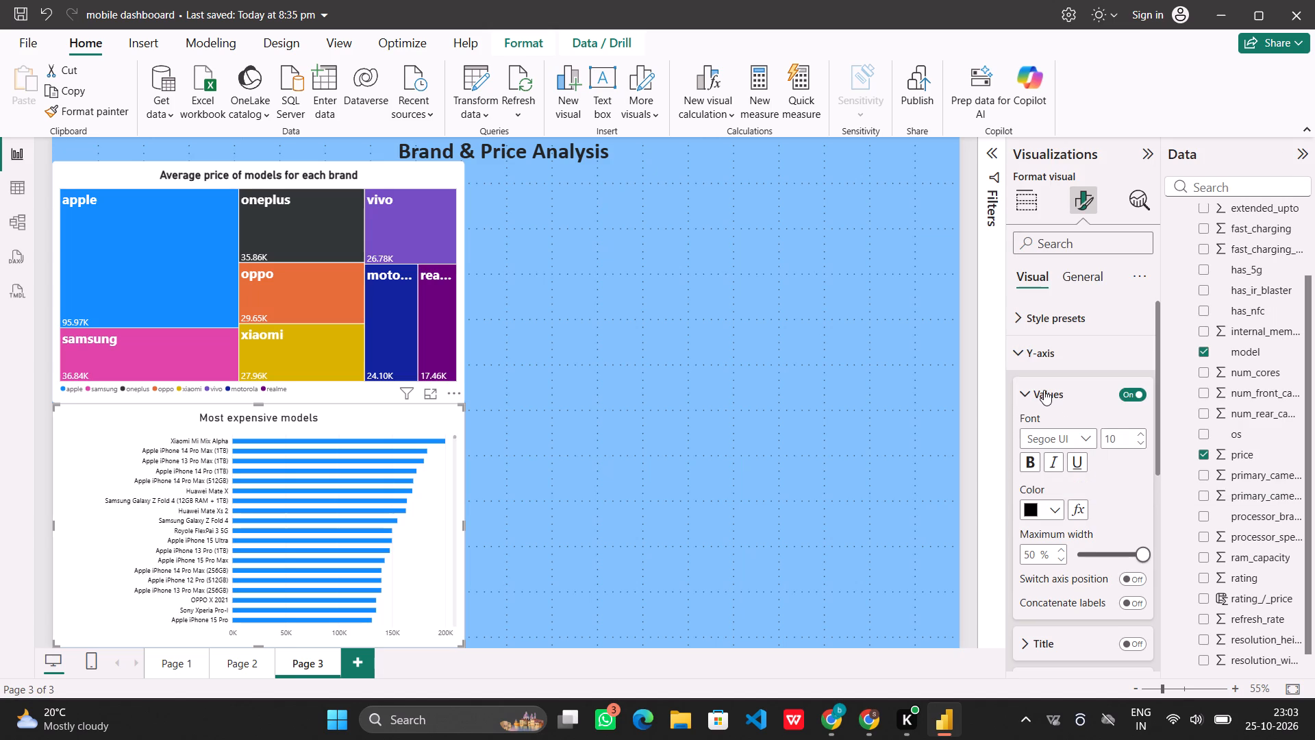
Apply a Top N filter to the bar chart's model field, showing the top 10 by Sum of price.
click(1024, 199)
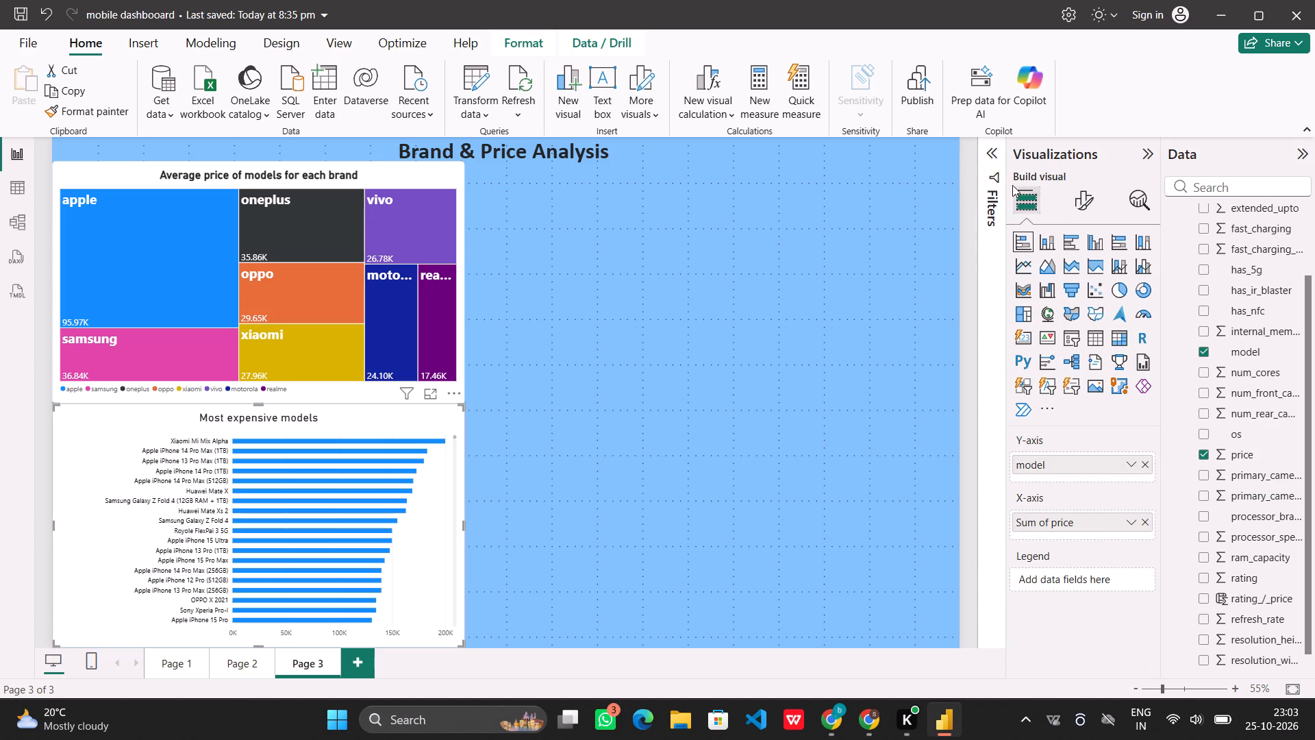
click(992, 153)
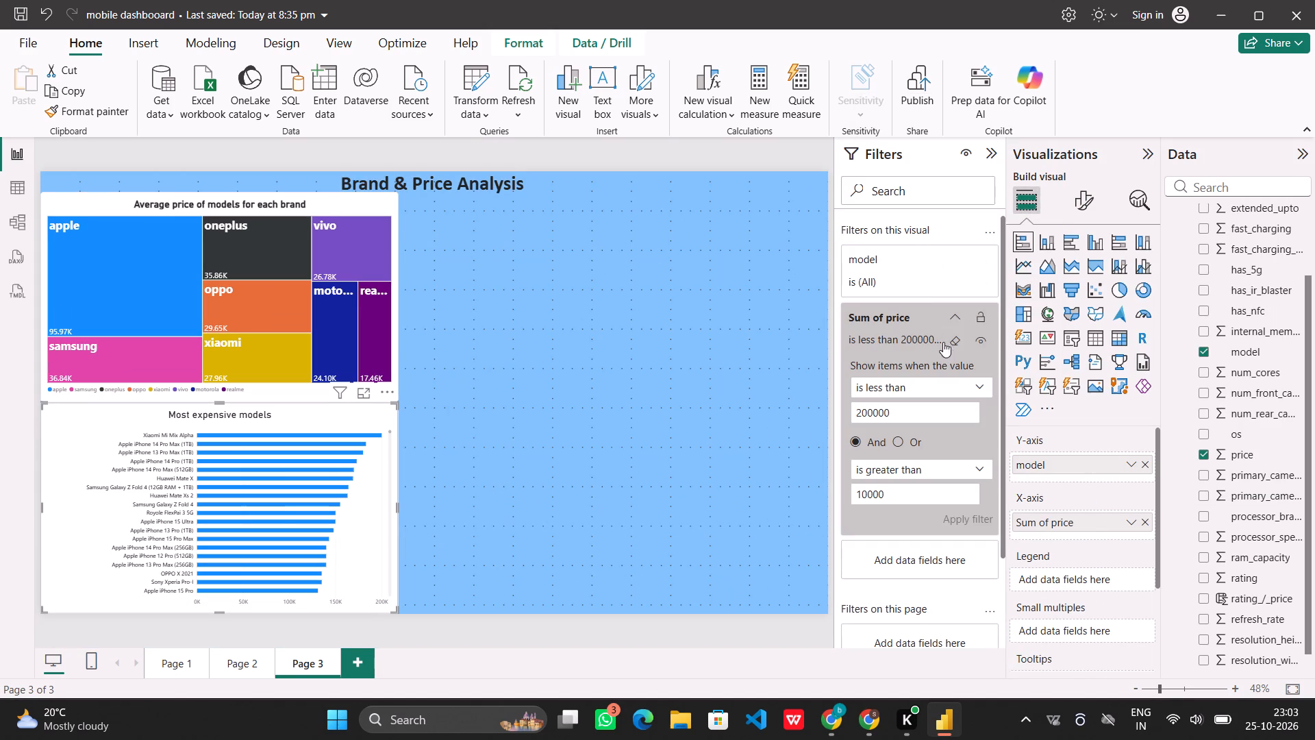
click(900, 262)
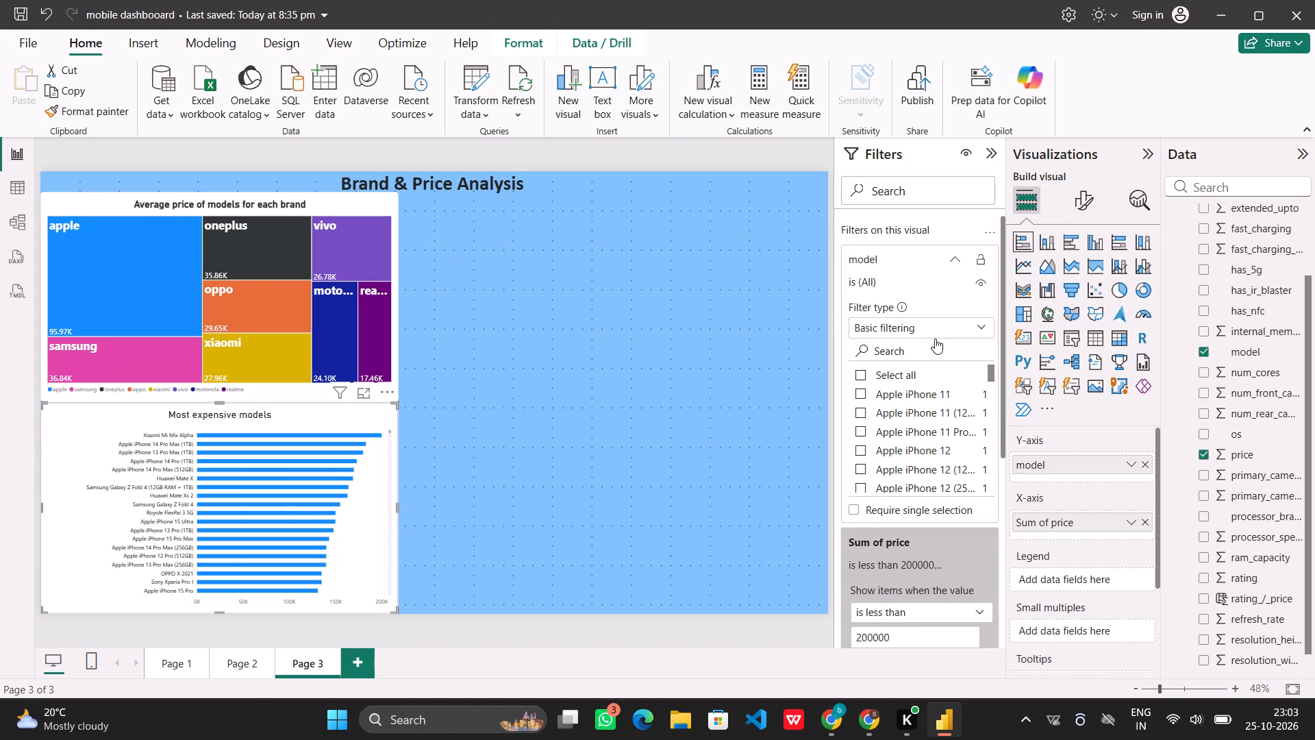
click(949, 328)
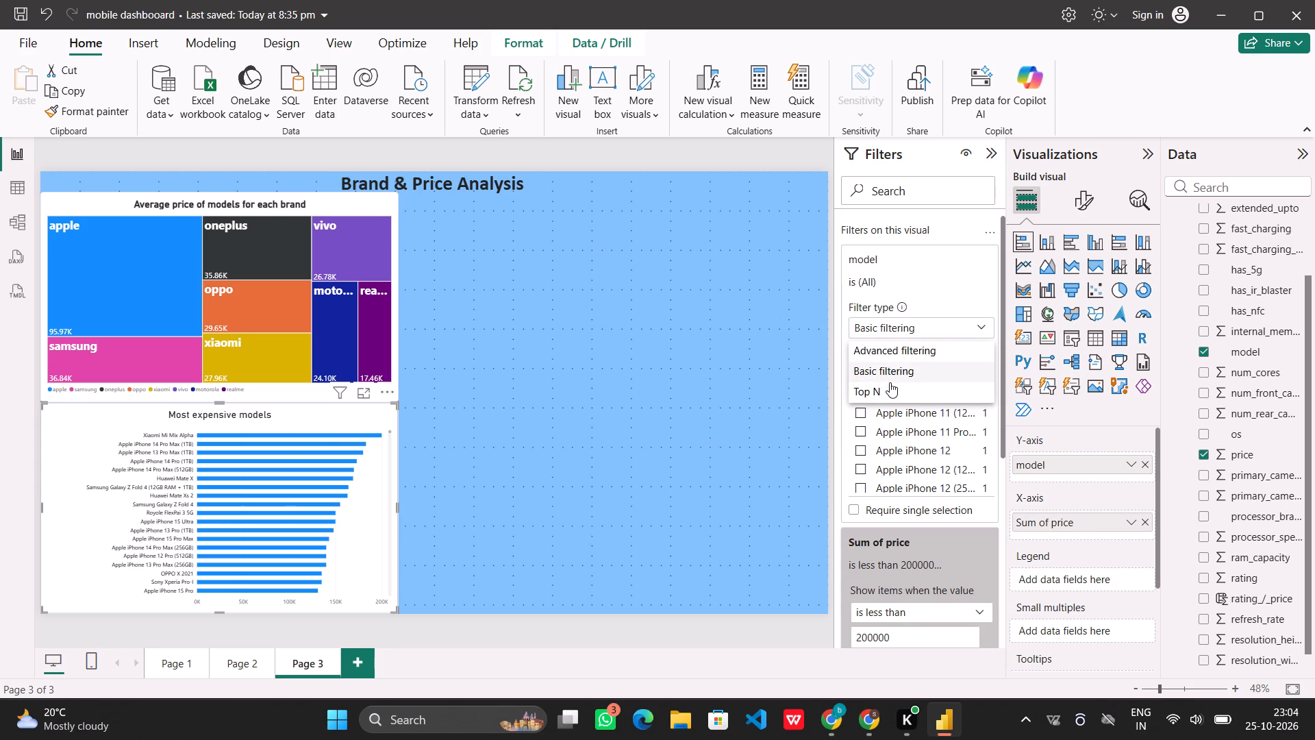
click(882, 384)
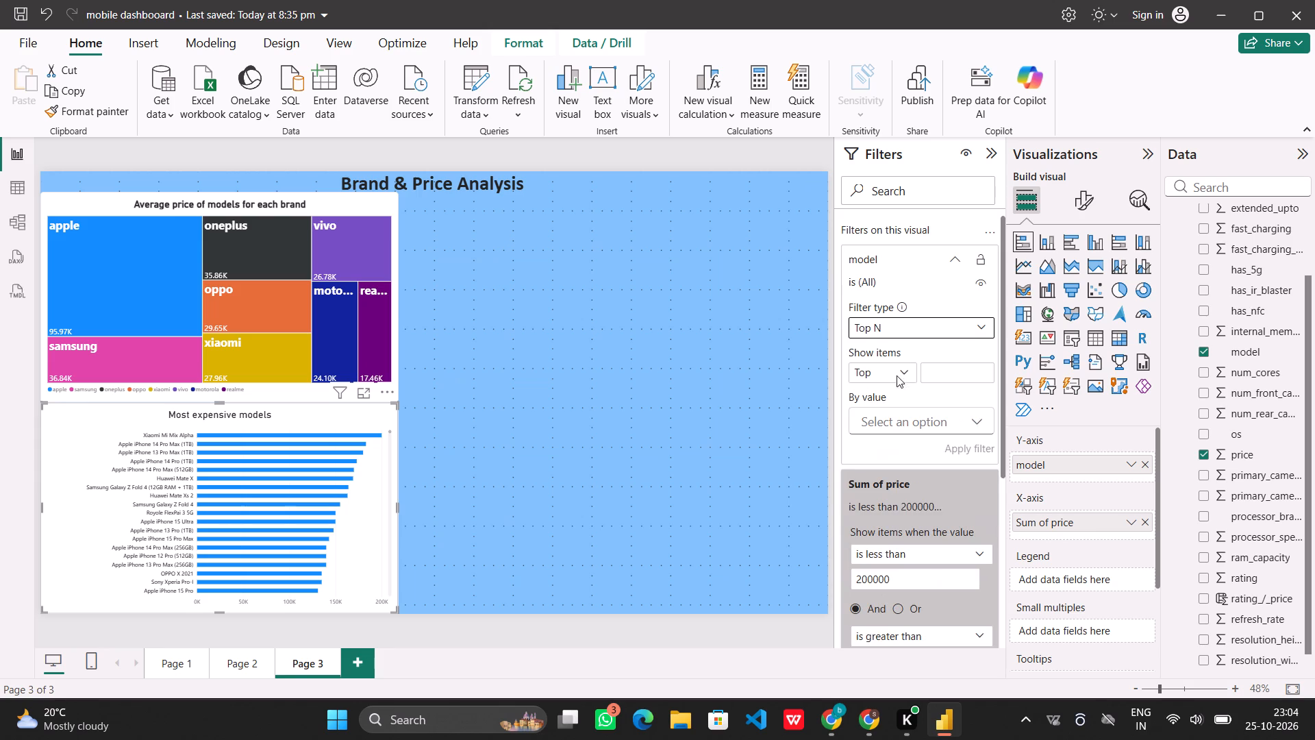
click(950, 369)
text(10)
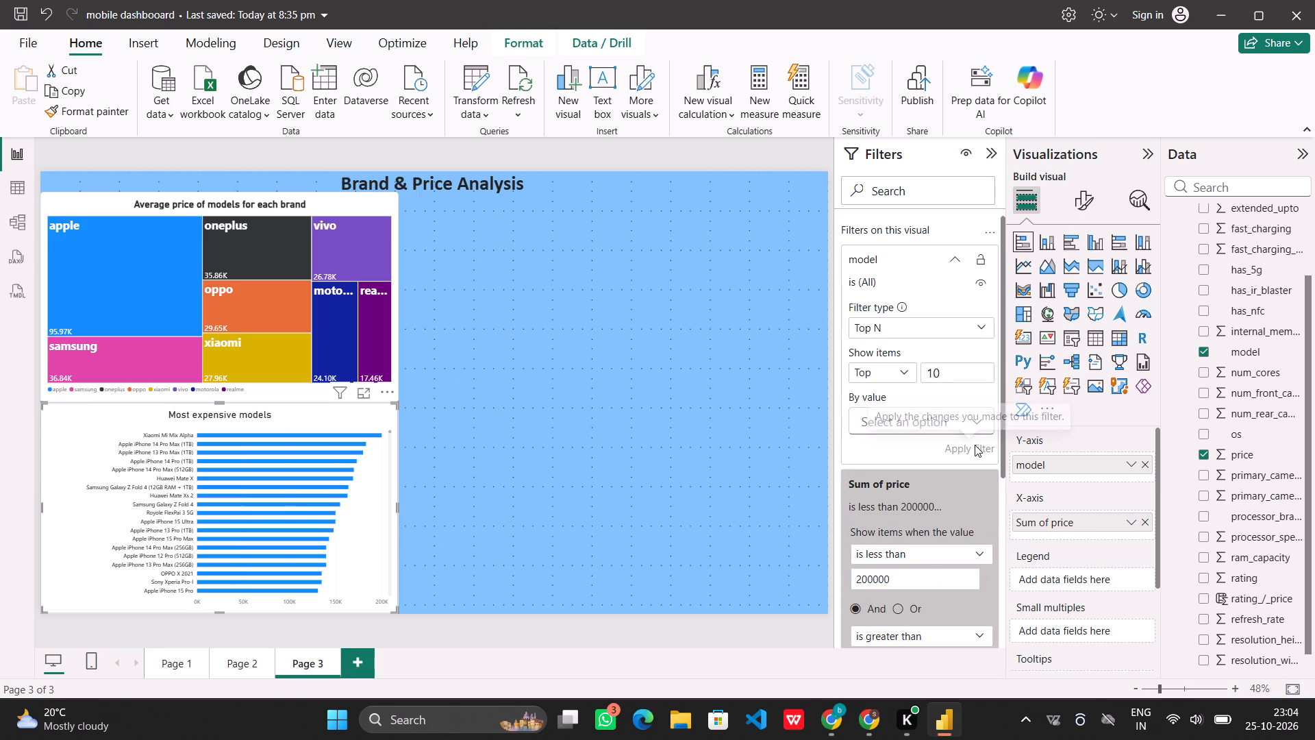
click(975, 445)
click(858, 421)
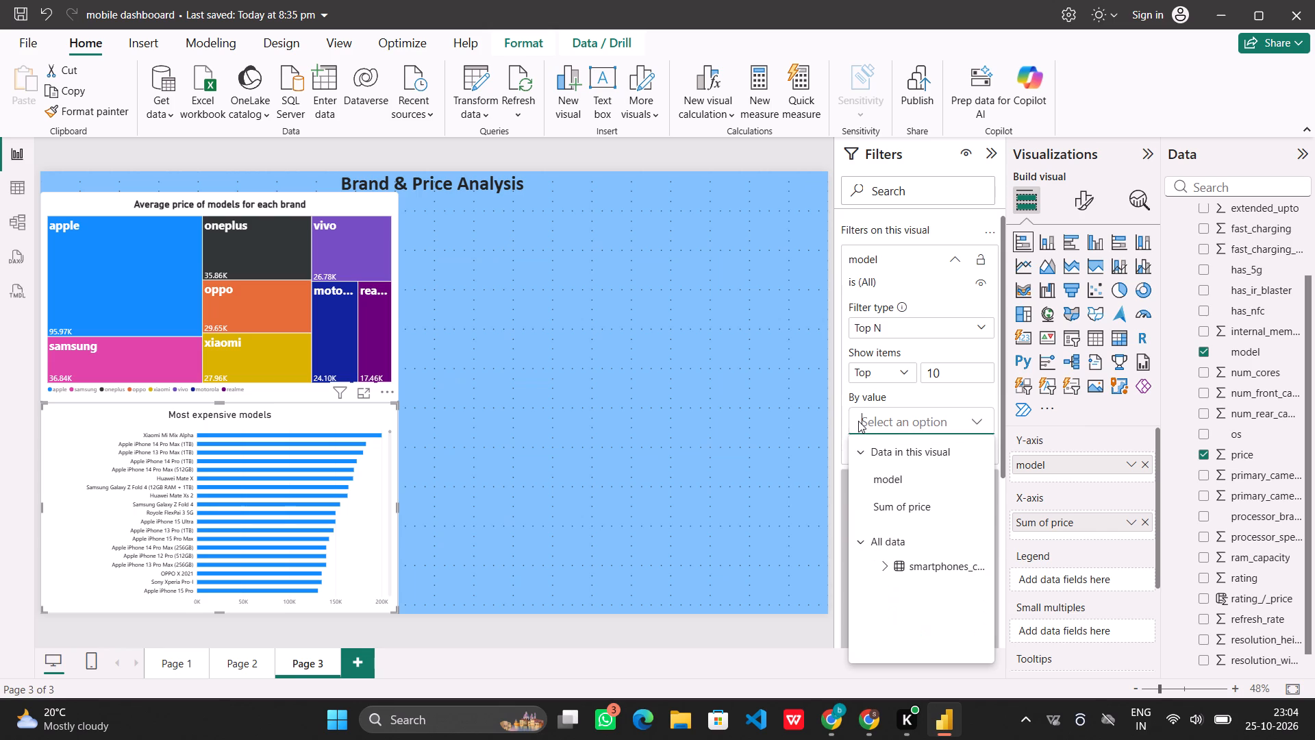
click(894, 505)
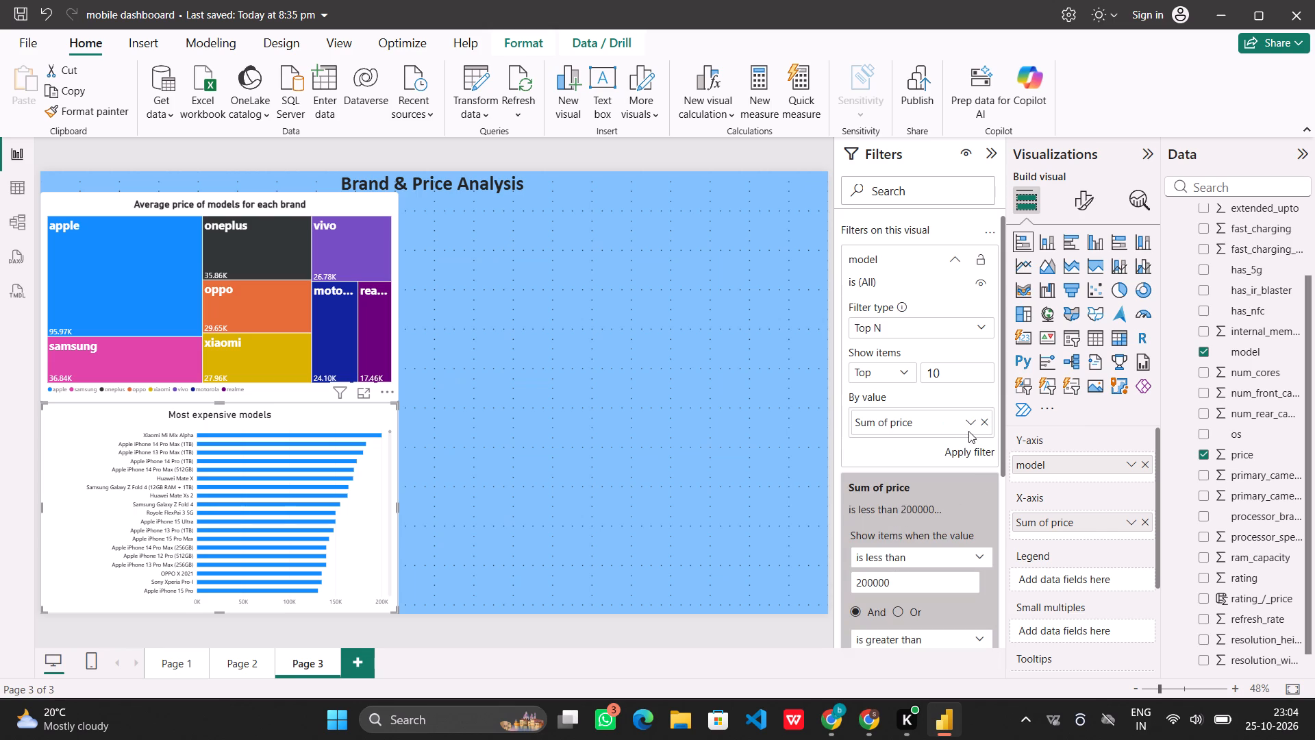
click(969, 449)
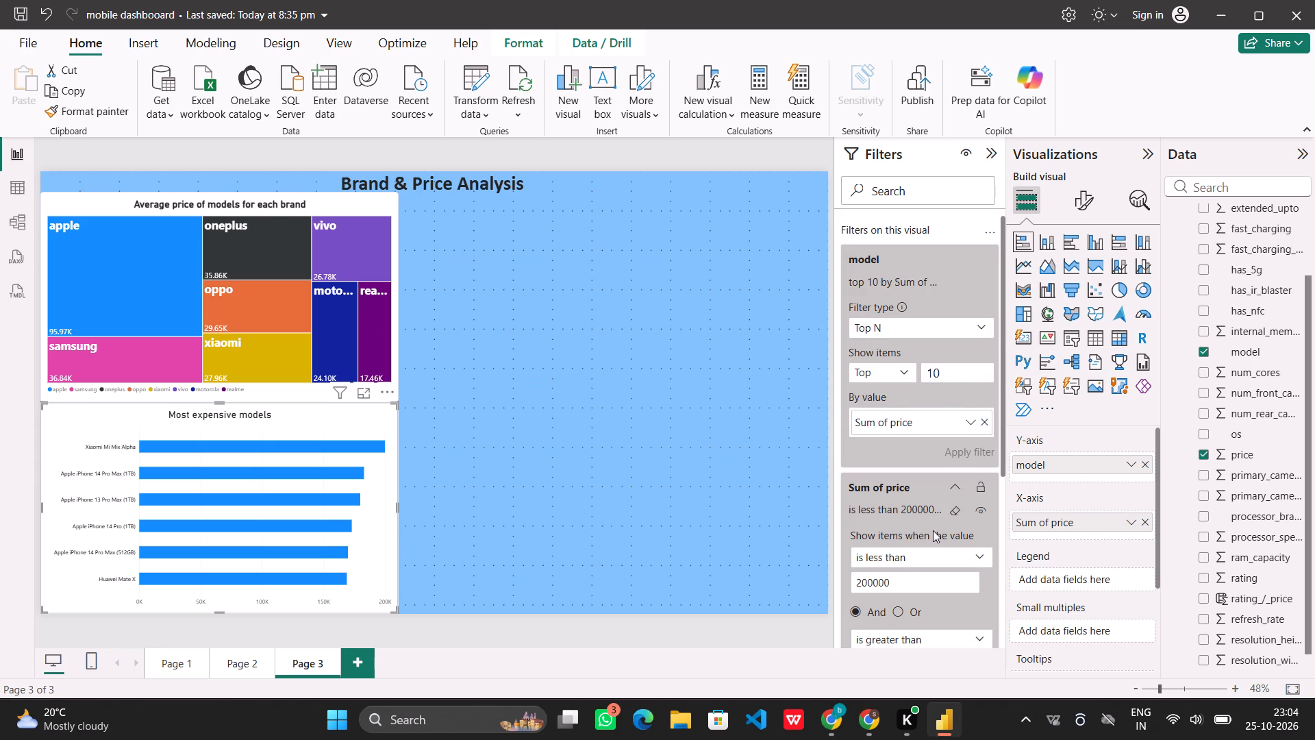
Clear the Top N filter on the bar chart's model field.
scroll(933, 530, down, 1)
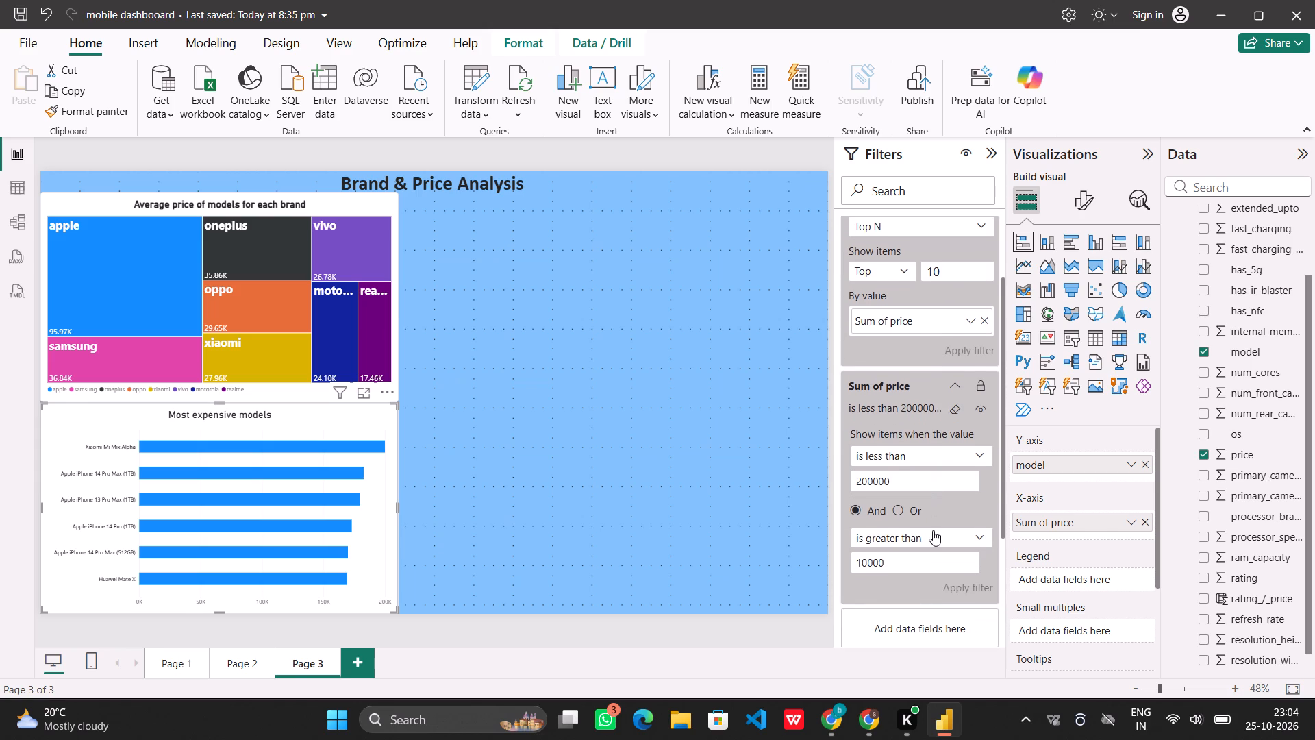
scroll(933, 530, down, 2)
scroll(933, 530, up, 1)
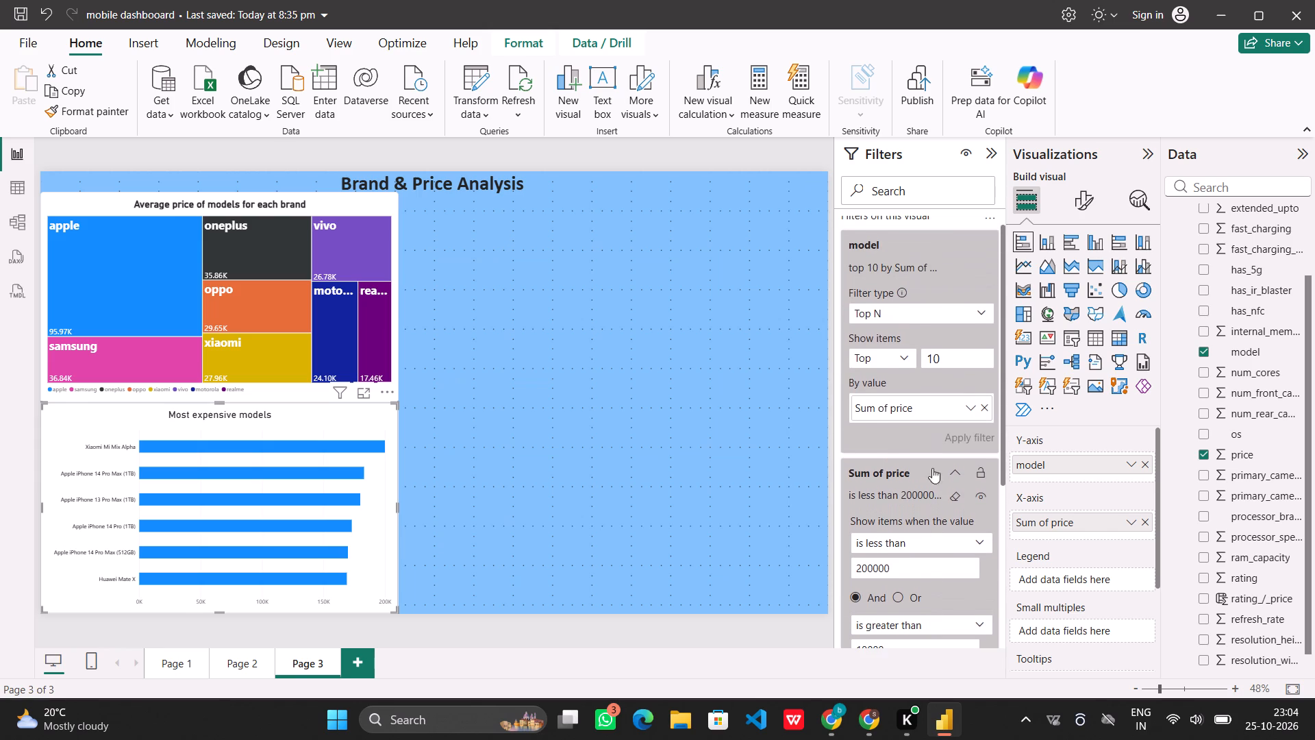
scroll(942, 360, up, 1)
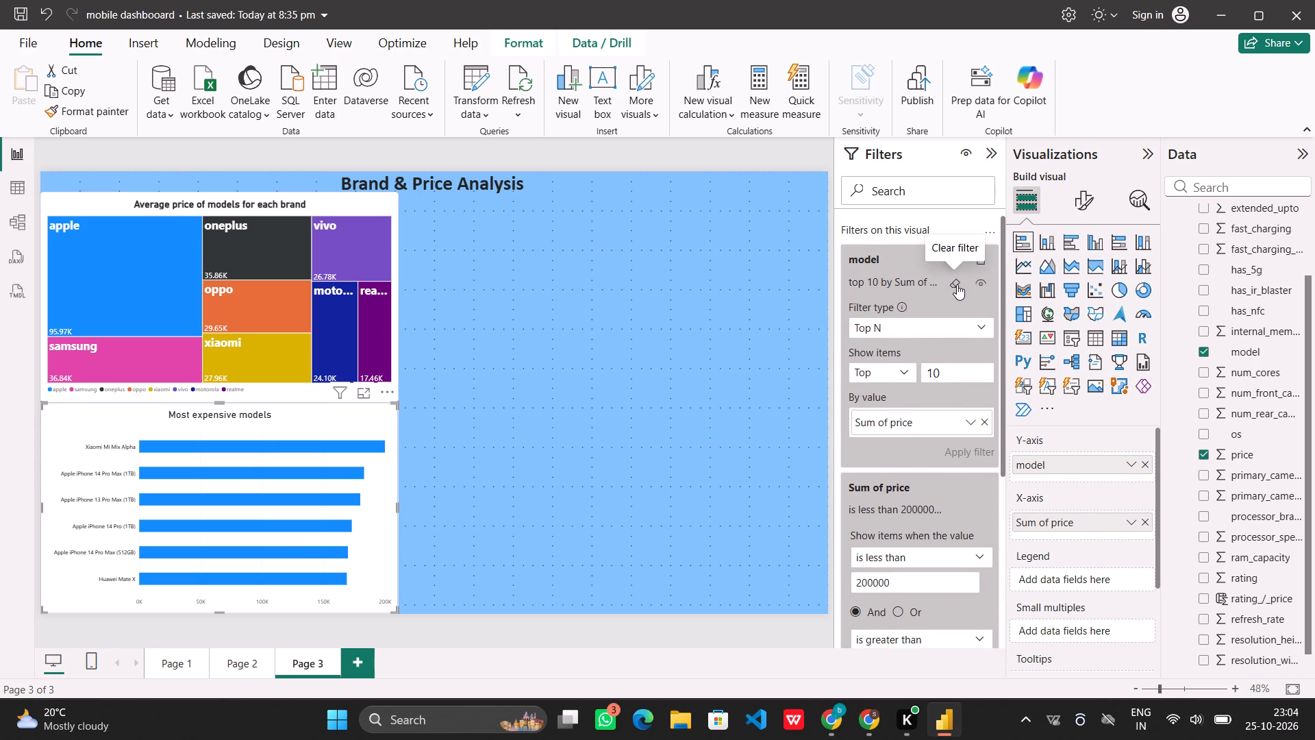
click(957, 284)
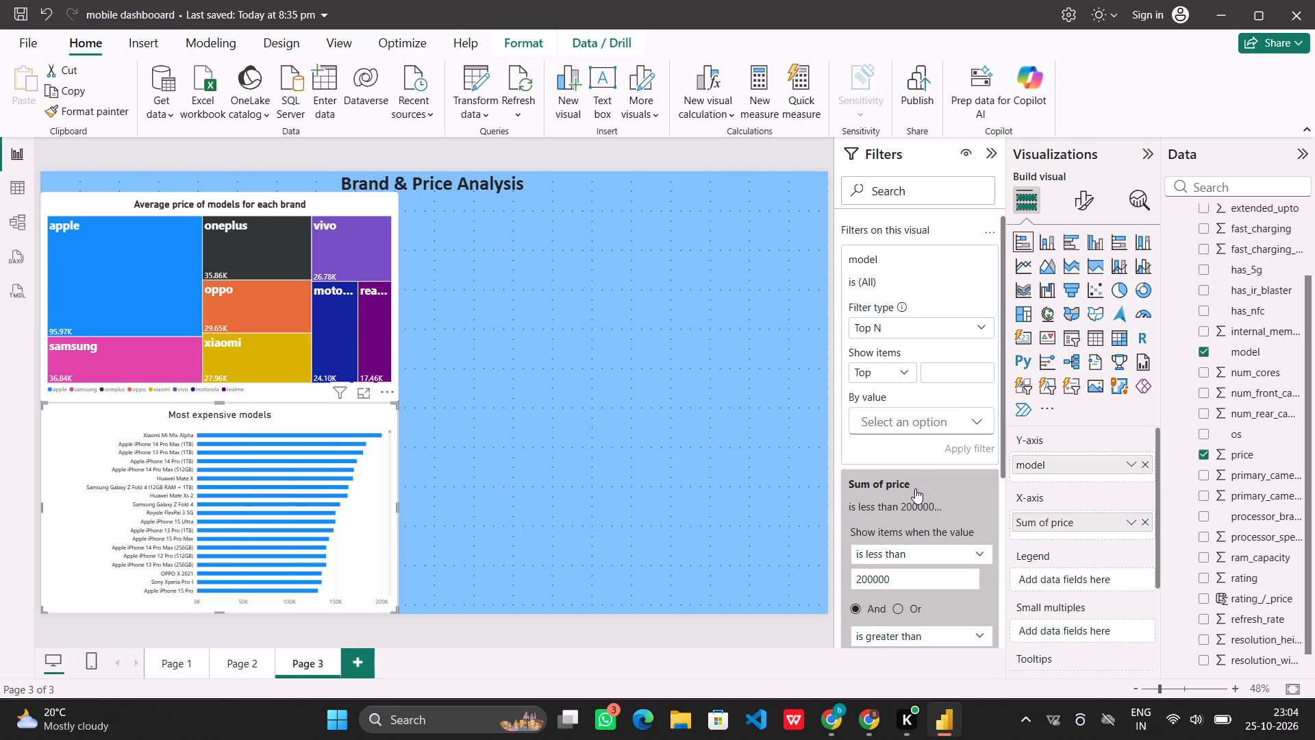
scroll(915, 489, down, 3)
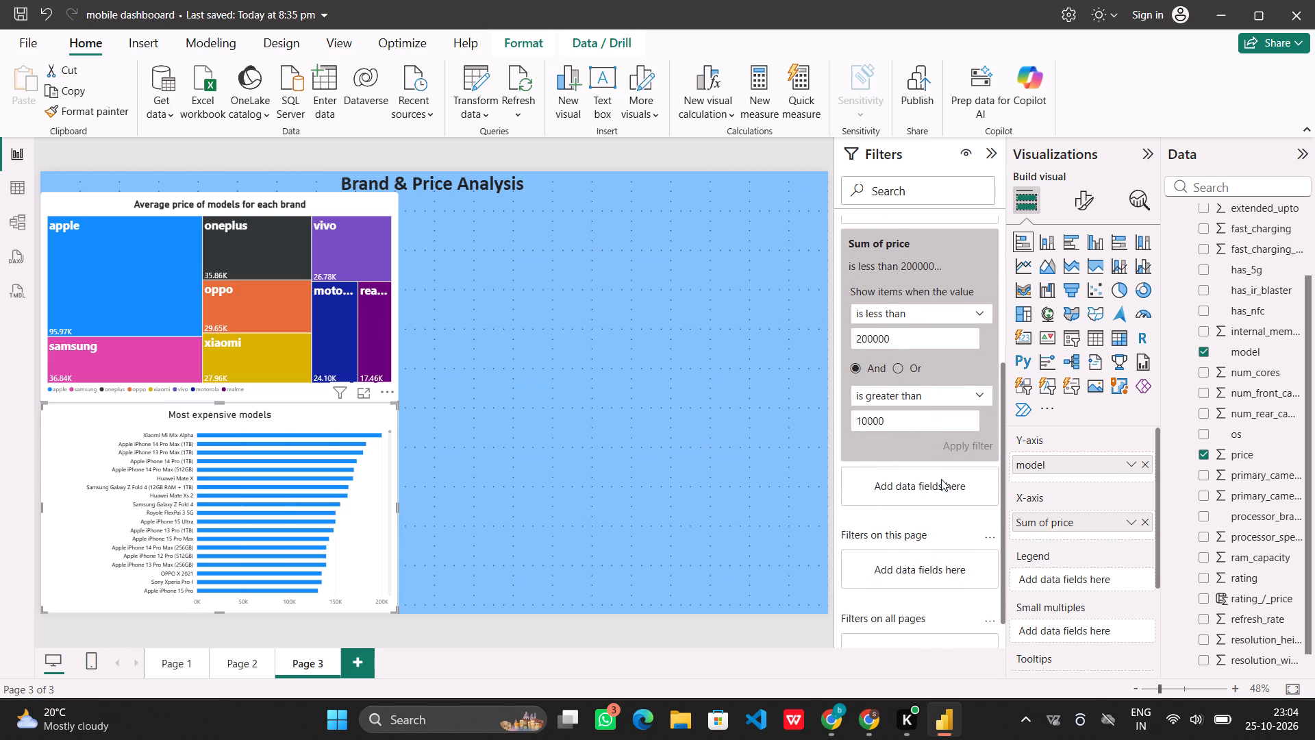
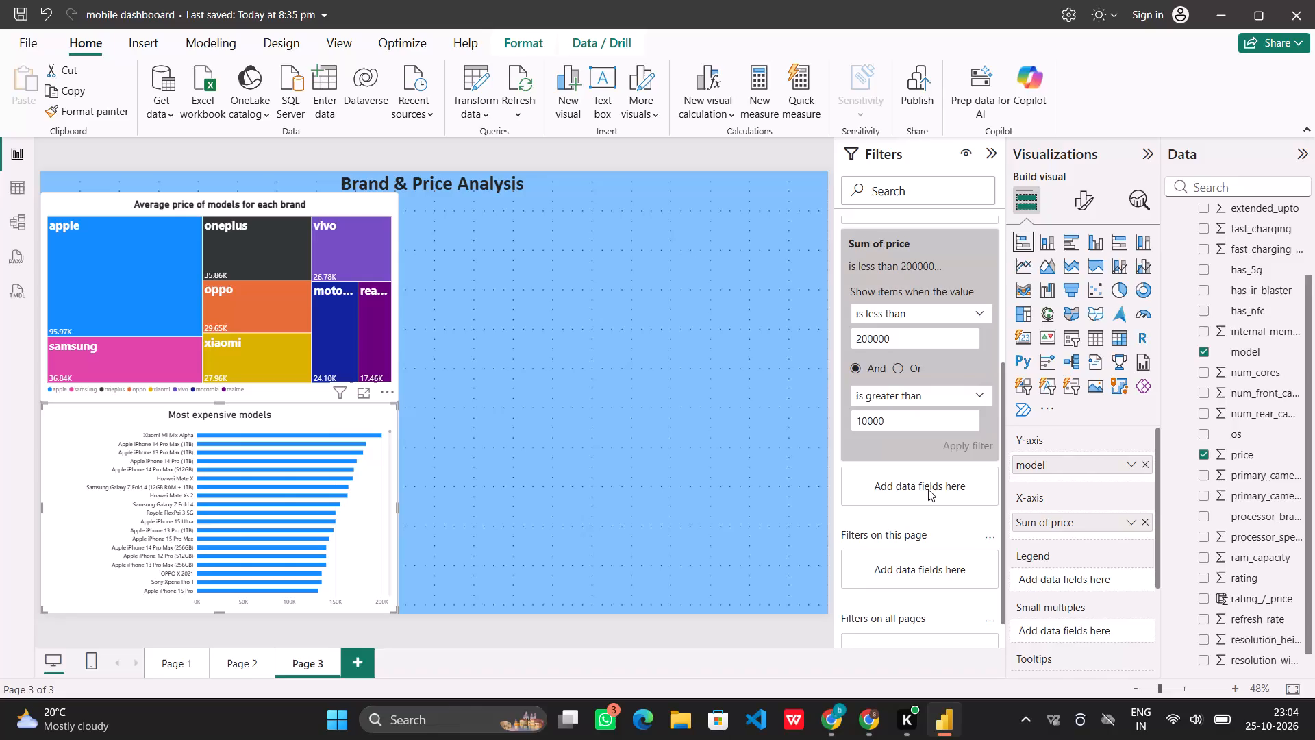
Apply a Top N filter to the bar chart's model field, showing the top 10 items by Sum of price.
scroll(934, 478, up, 2)
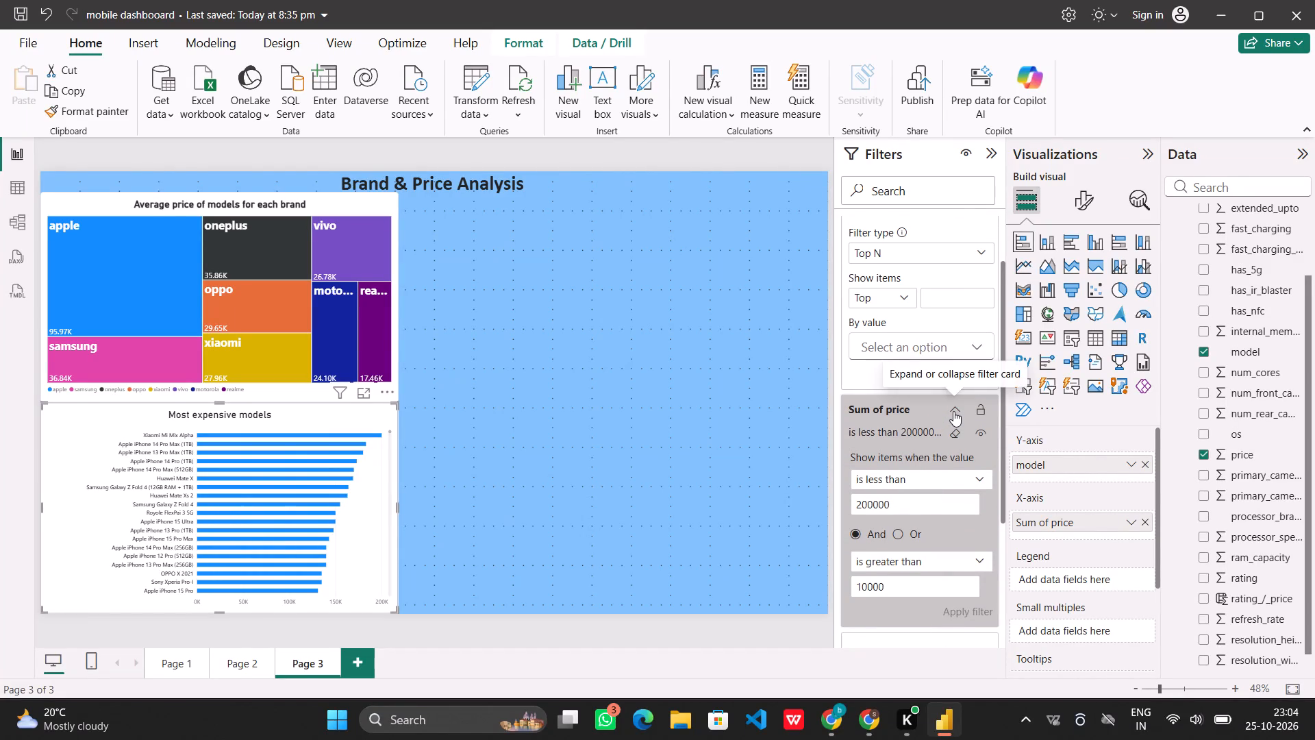
click(953, 411)
scroll(962, 372, up, 1)
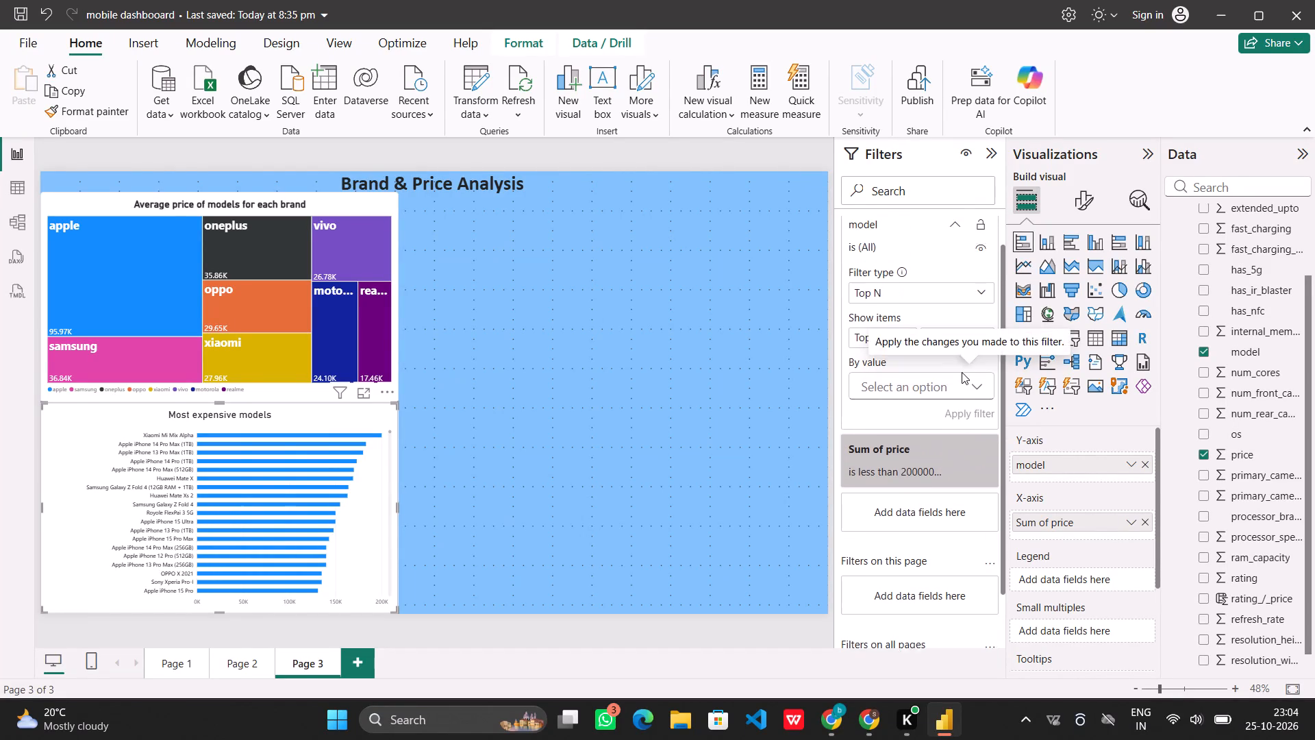
scroll(962, 372, up, 1)
click(981, 447)
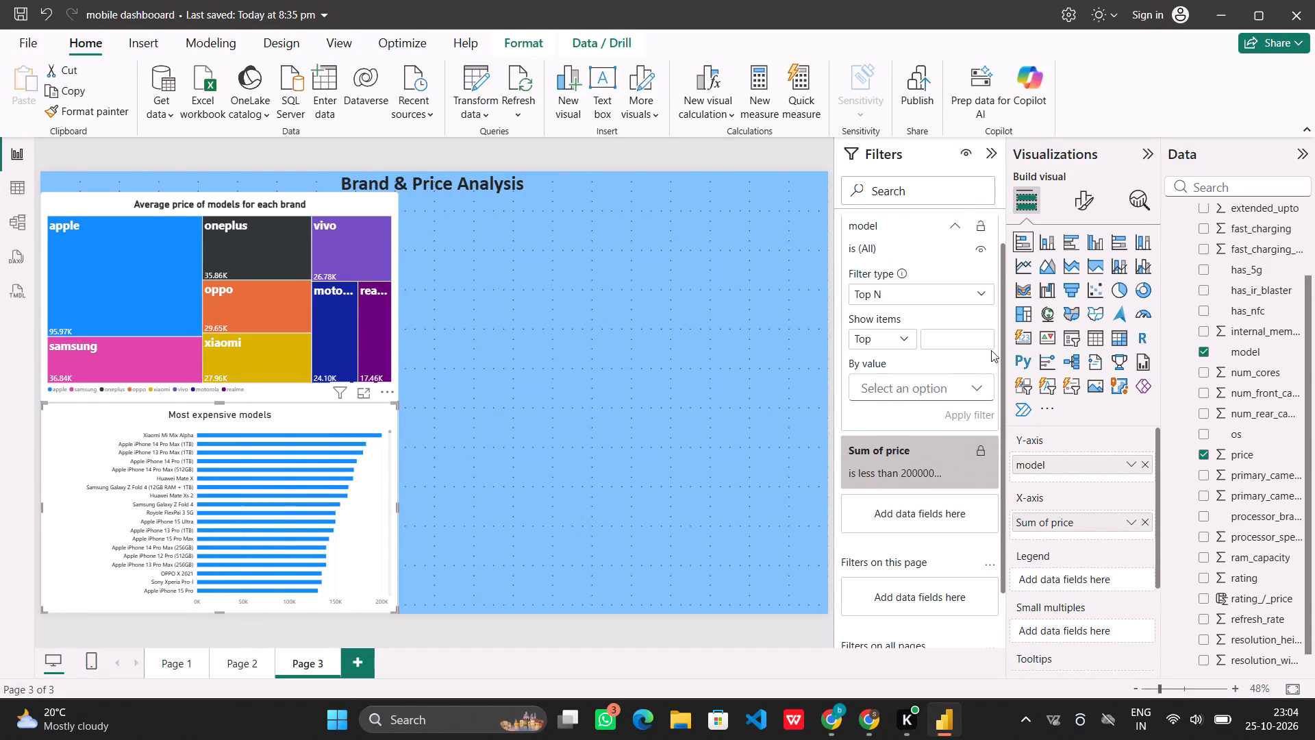
click(955, 338)
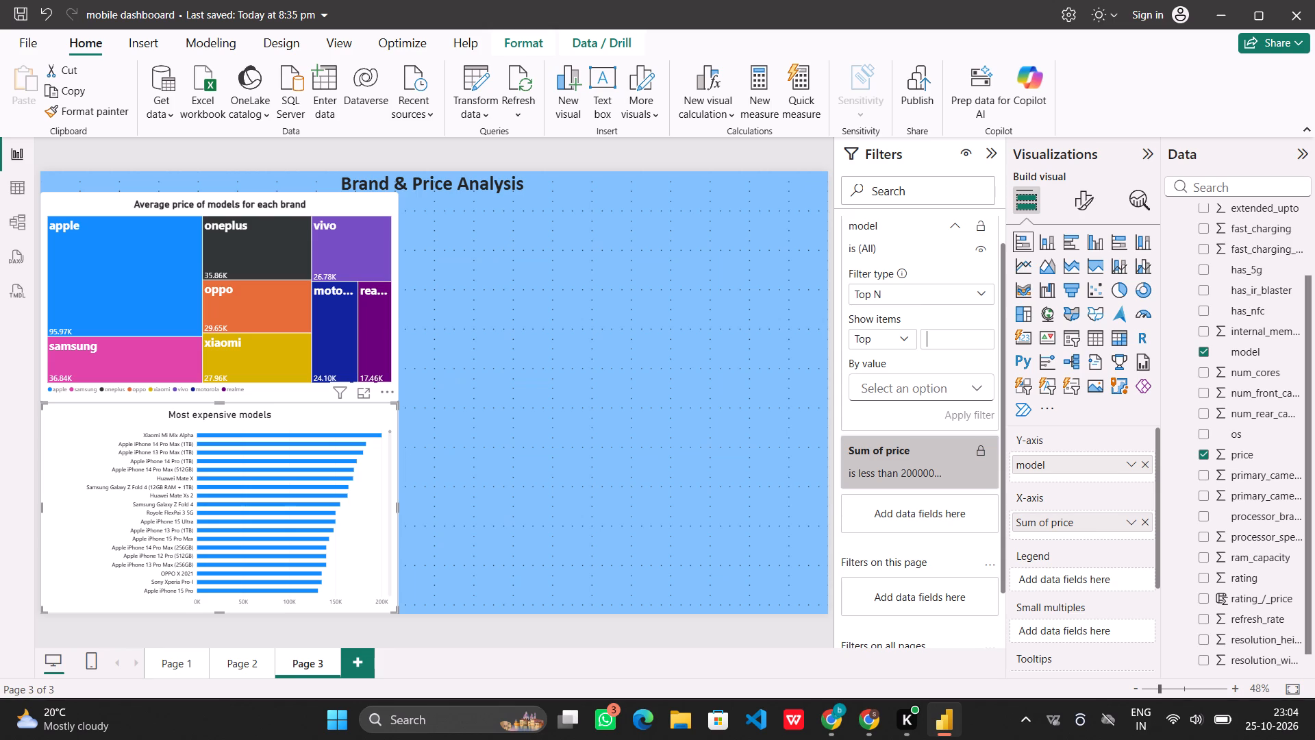
text(10)
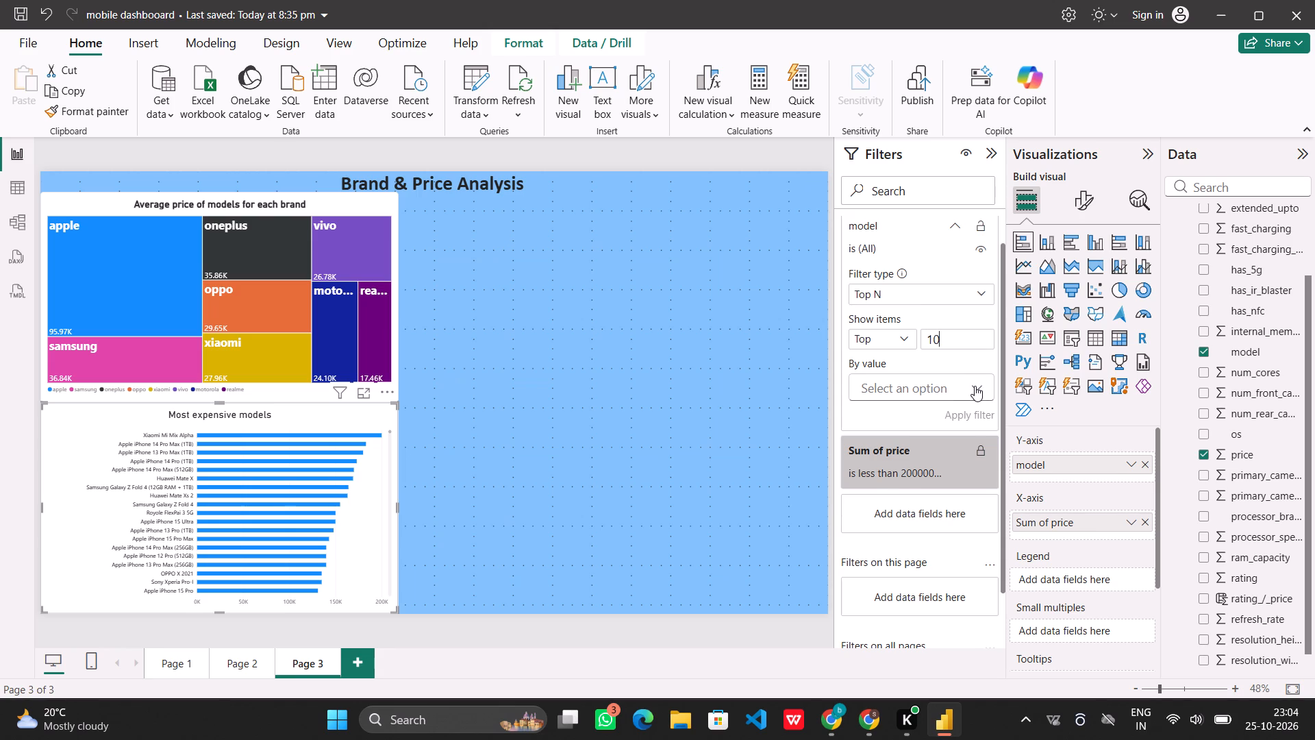
click(975, 386)
click(901, 477)
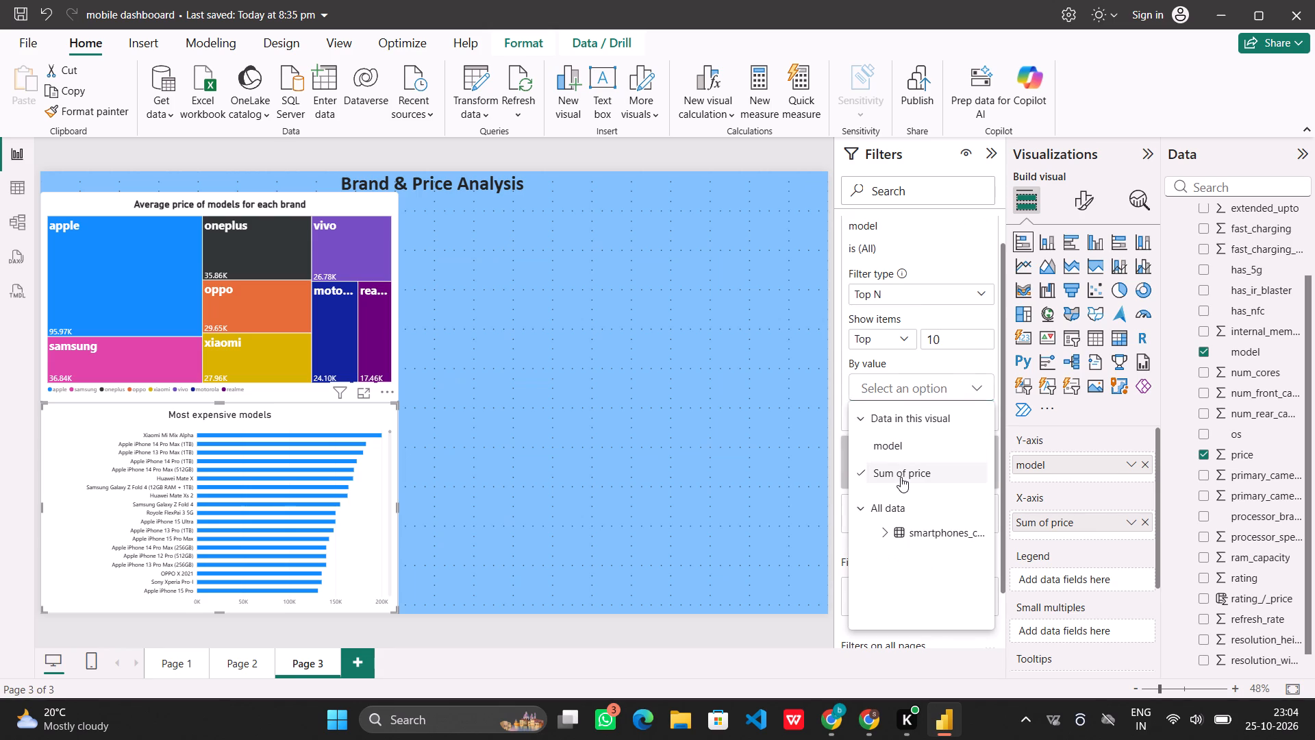
click(960, 416)
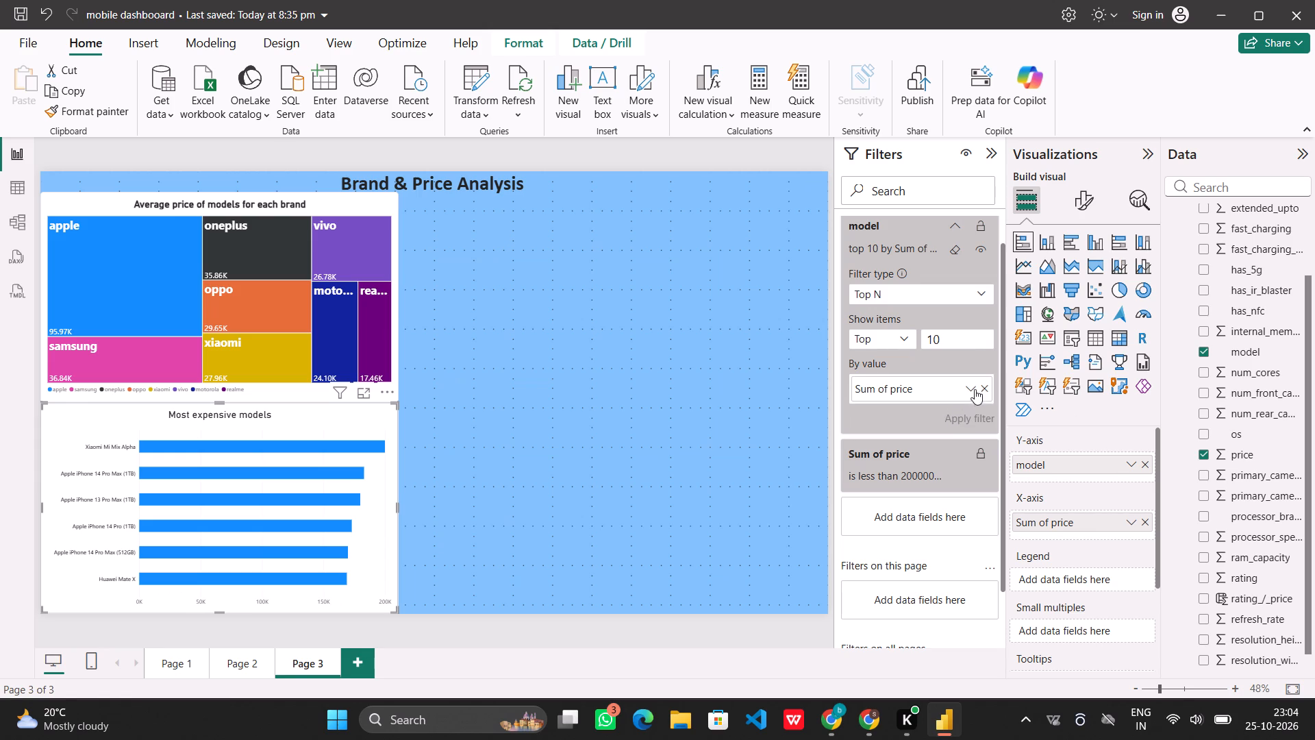
click(966, 393)
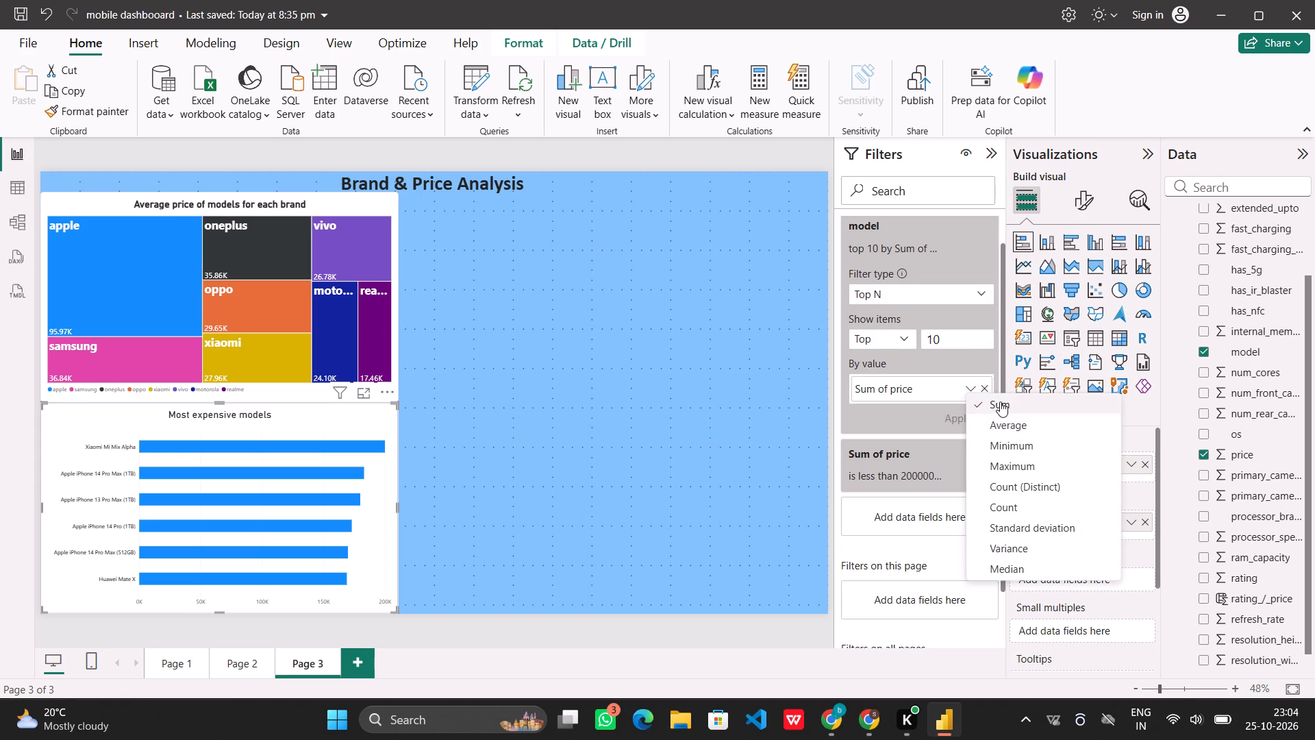
click(949, 389)
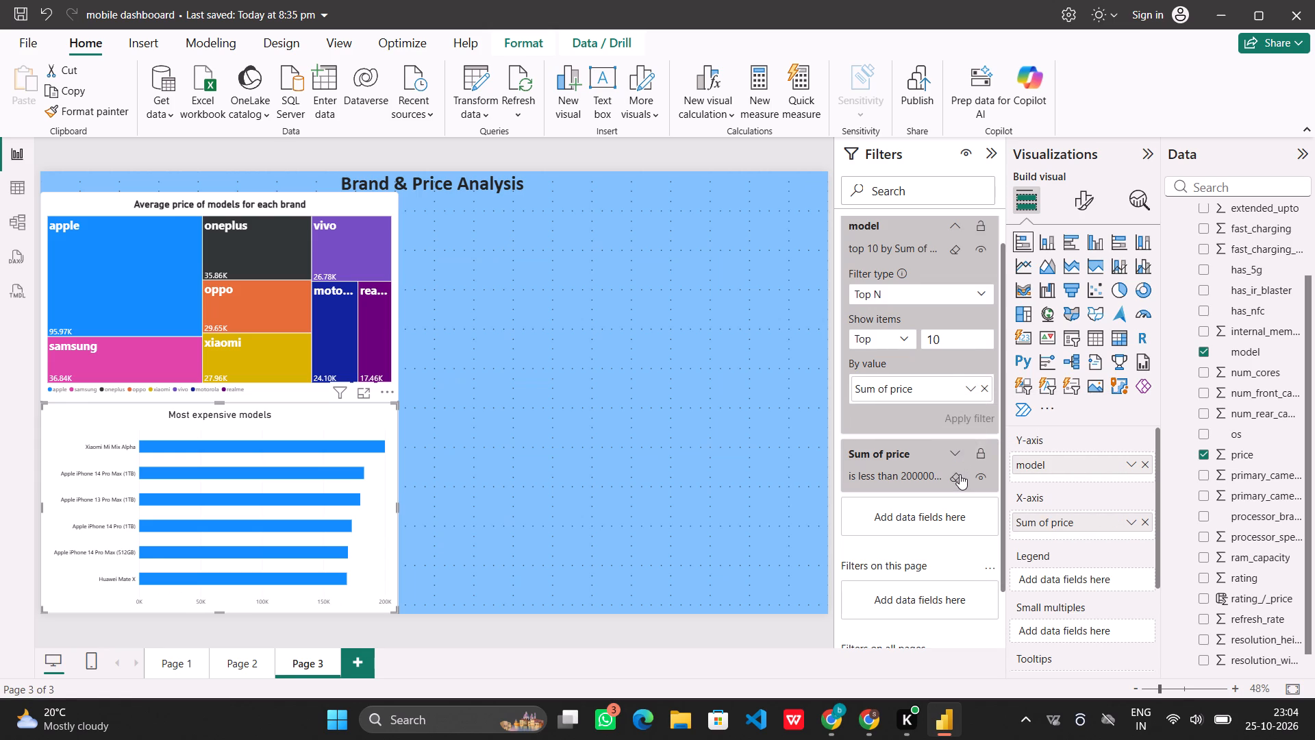
Clear the Sum of price value filter on the "Most expensive models" bar chart.
click(960, 474)
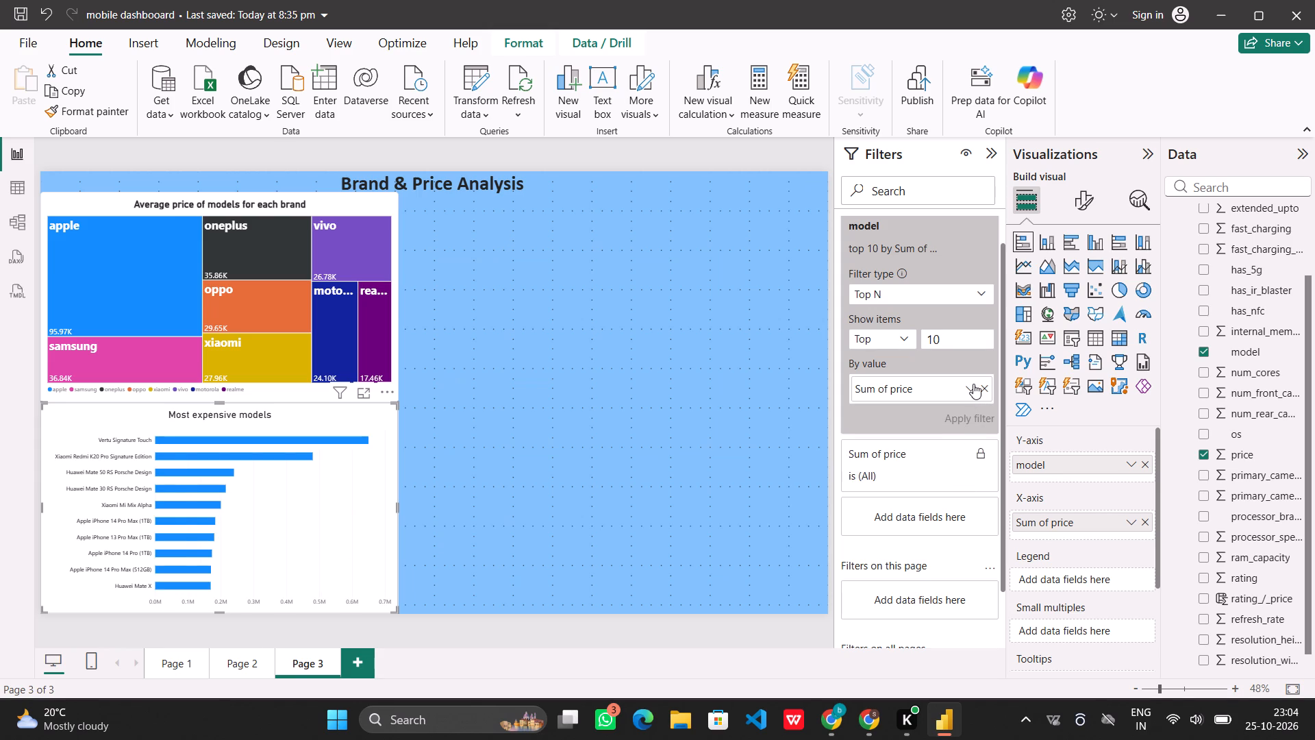
click(973, 384)
click(947, 389)
click(963, 417)
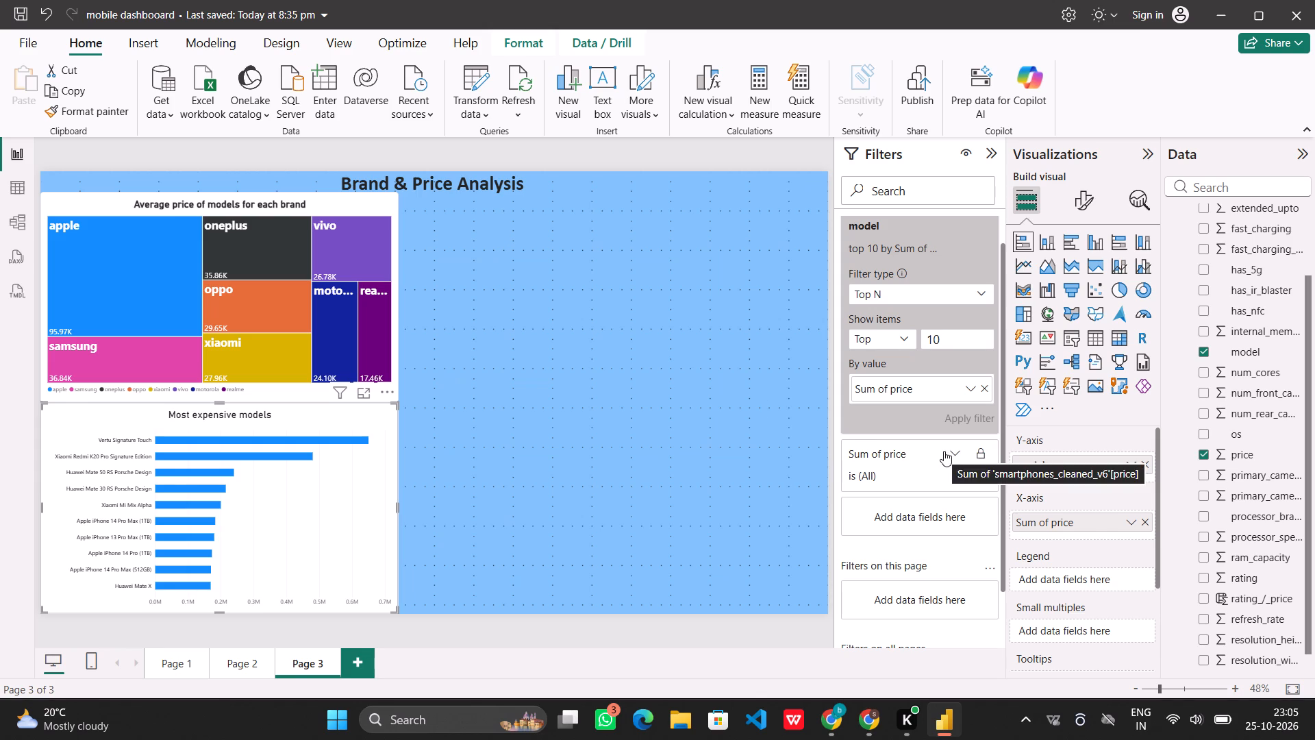
click(977, 226)
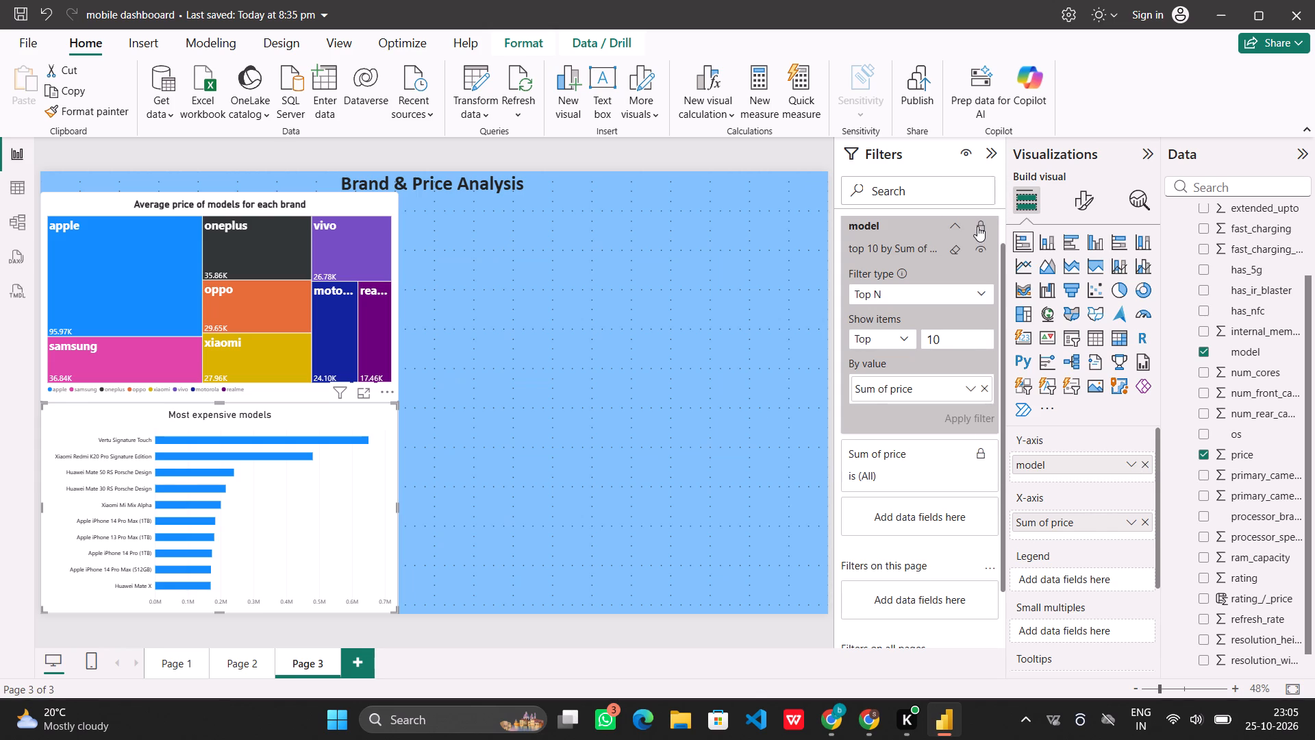
Filter the bar chart's Sum of price to show items when the value is less than 550000.
click(953, 473)
scroll(946, 531, down, 1)
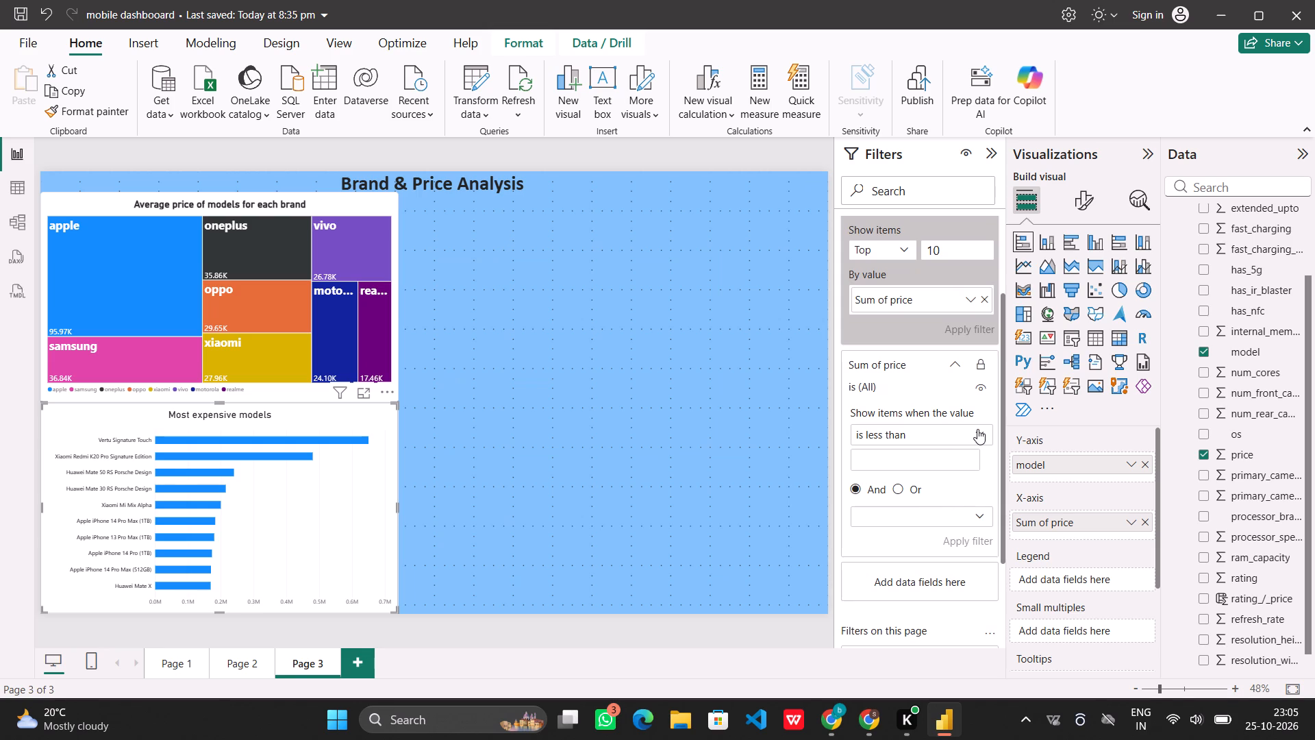
click(942, 460)
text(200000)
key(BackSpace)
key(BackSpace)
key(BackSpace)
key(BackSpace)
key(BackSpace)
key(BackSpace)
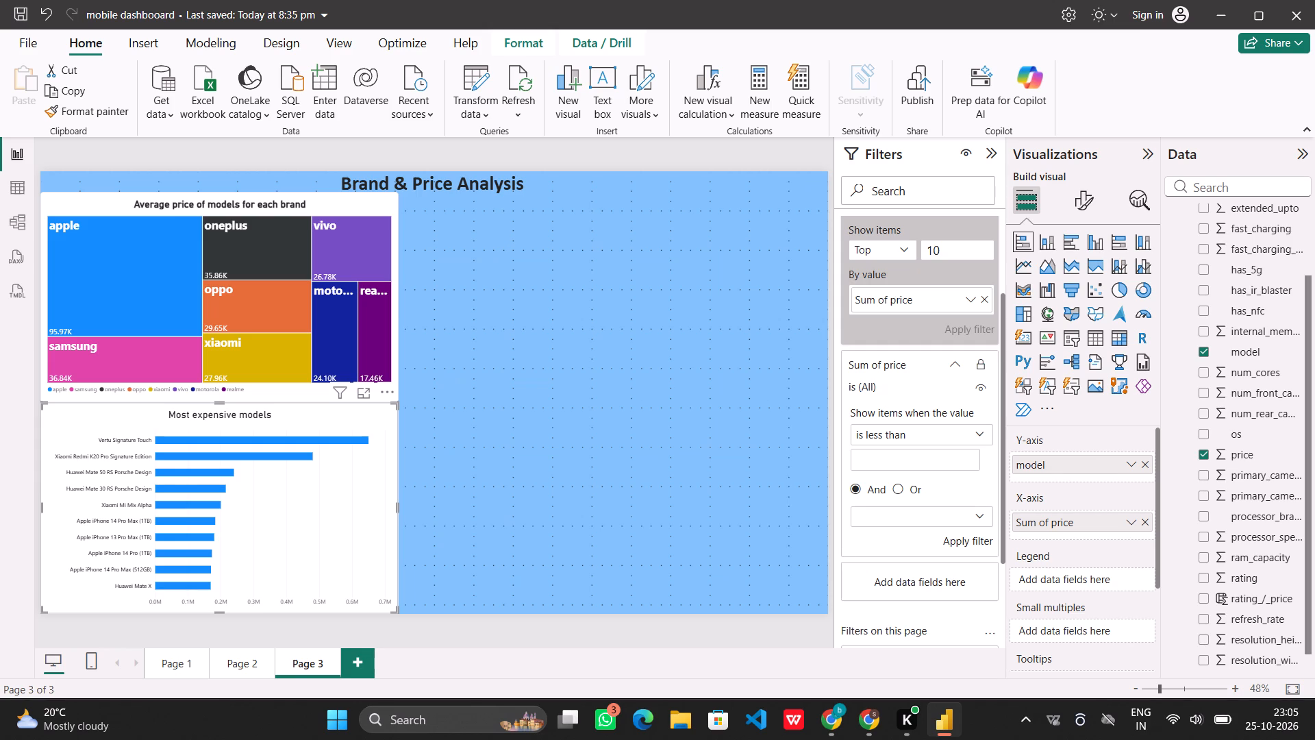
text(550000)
click(966, 538)
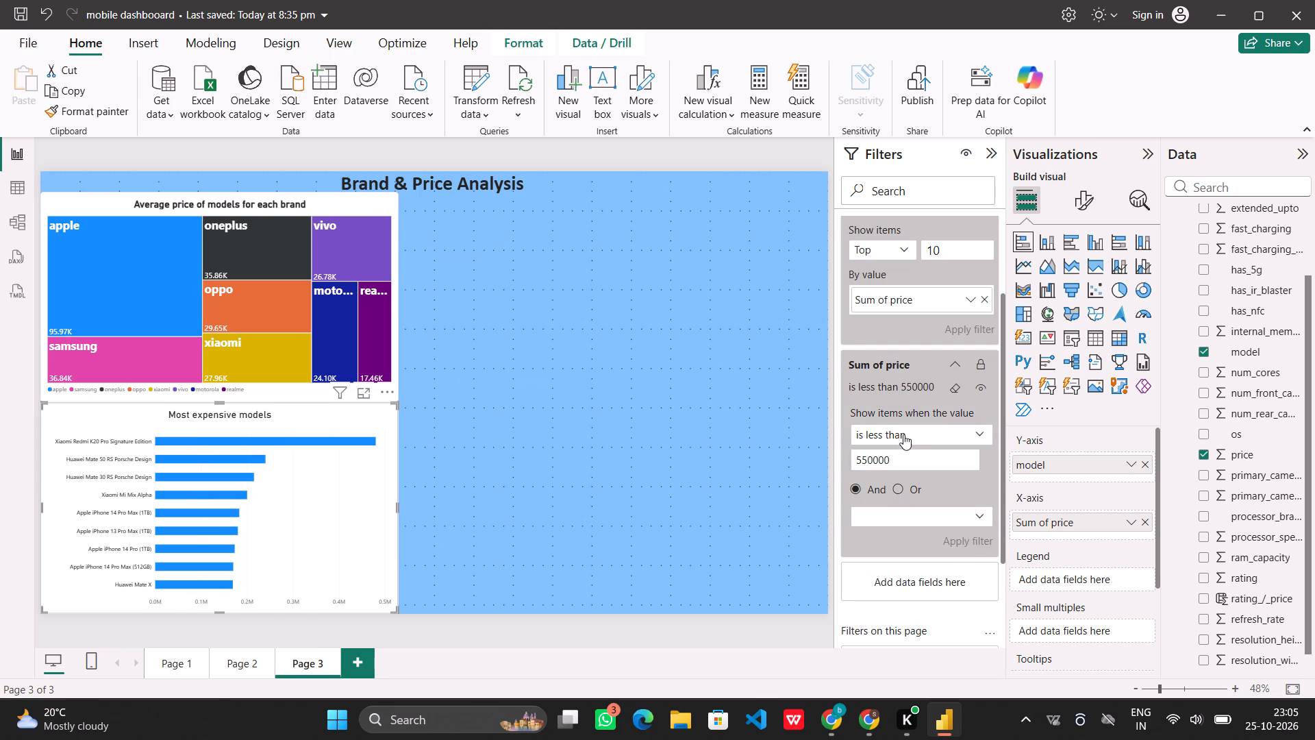
Change the Top N filter on the bar chart's model field to the top 11 items.
click(944, 252)
key(BackSpace)
key(1)
key(Return)
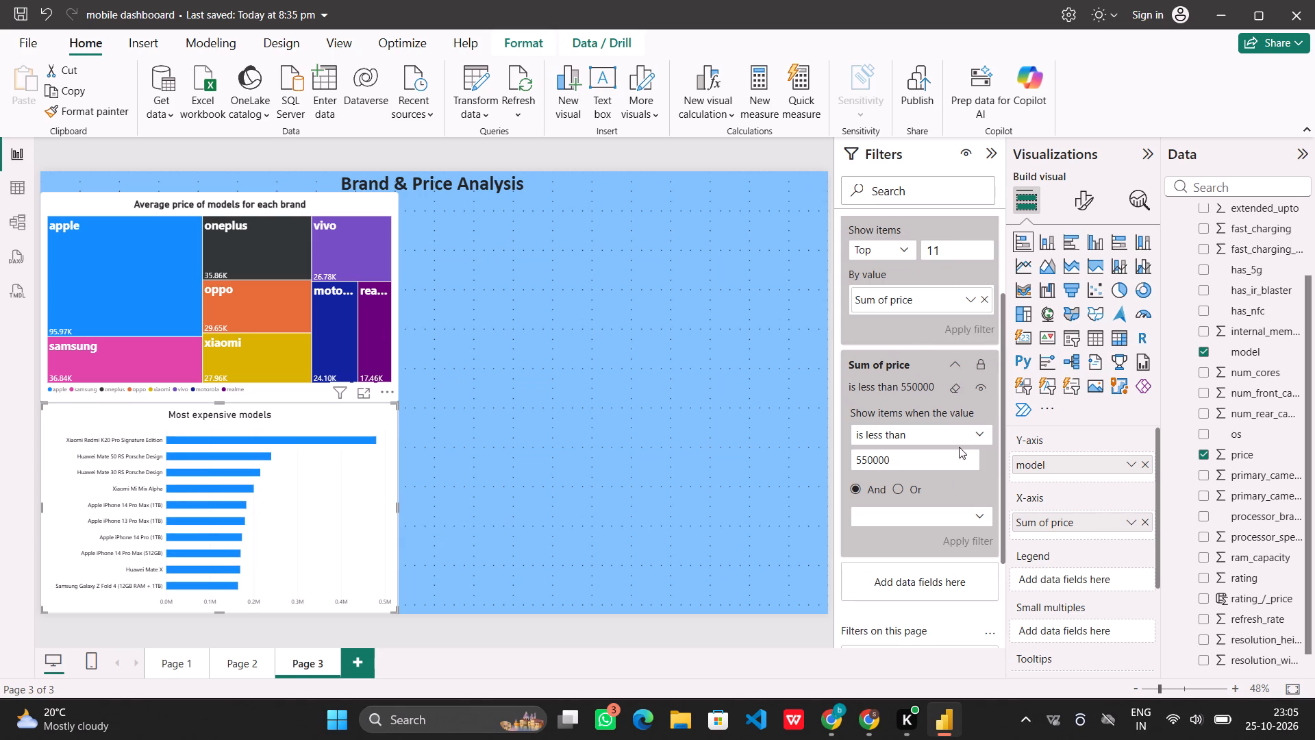
click(659, 421)
Set the "Most expensive models" bar chart's X-axis values to font size 12 and make them bold.
click(277, 511)
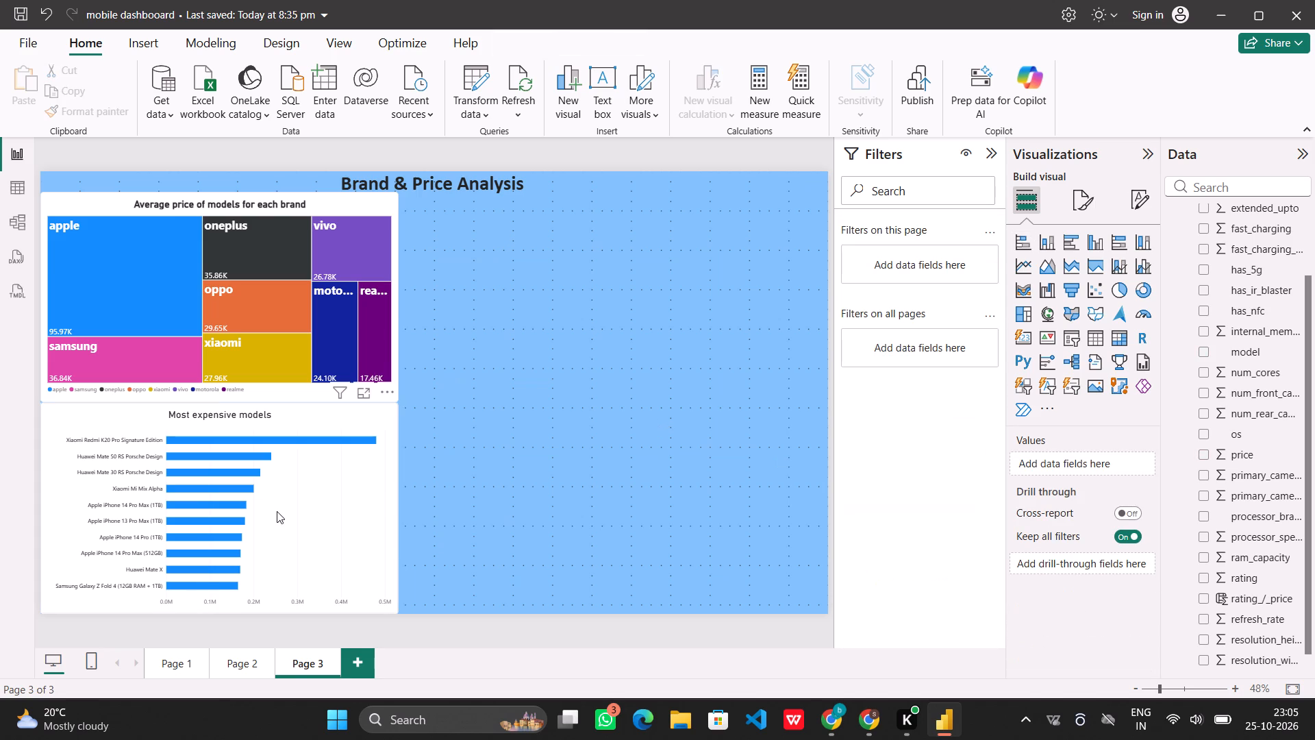
click(1086, 199)
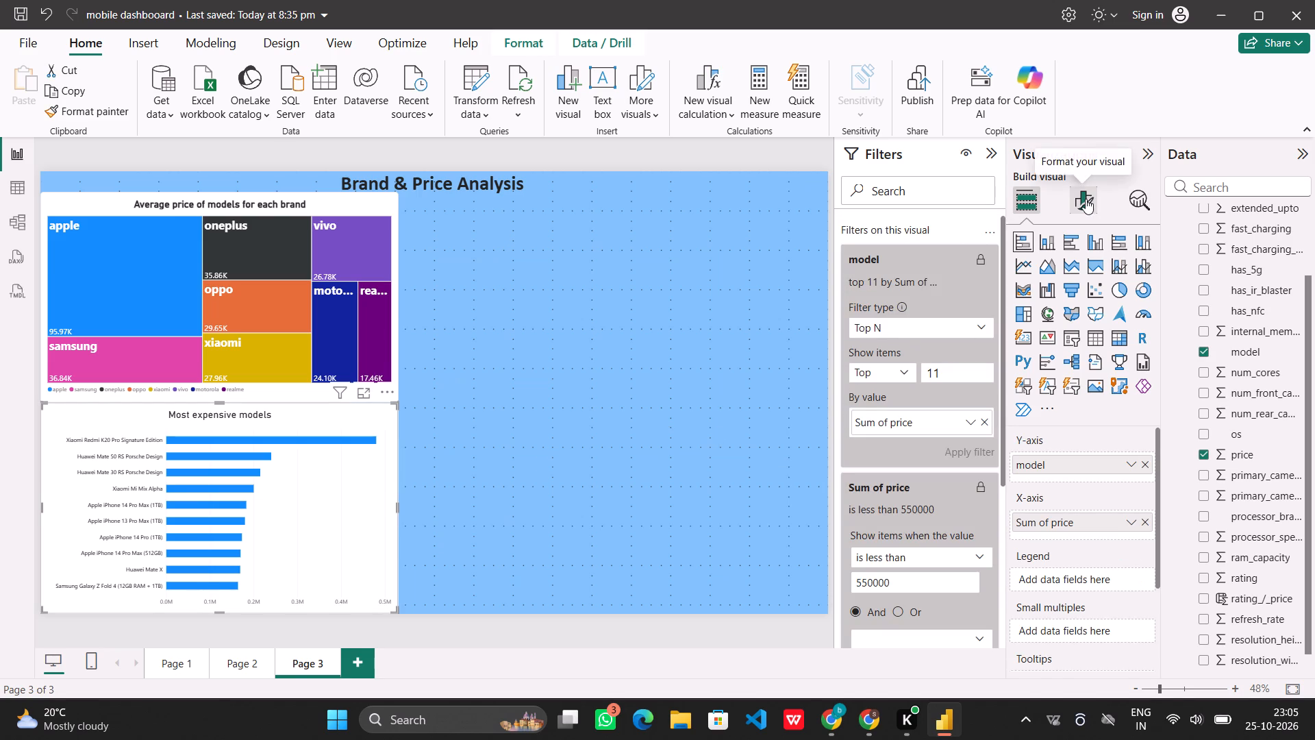
click(1050, 385)
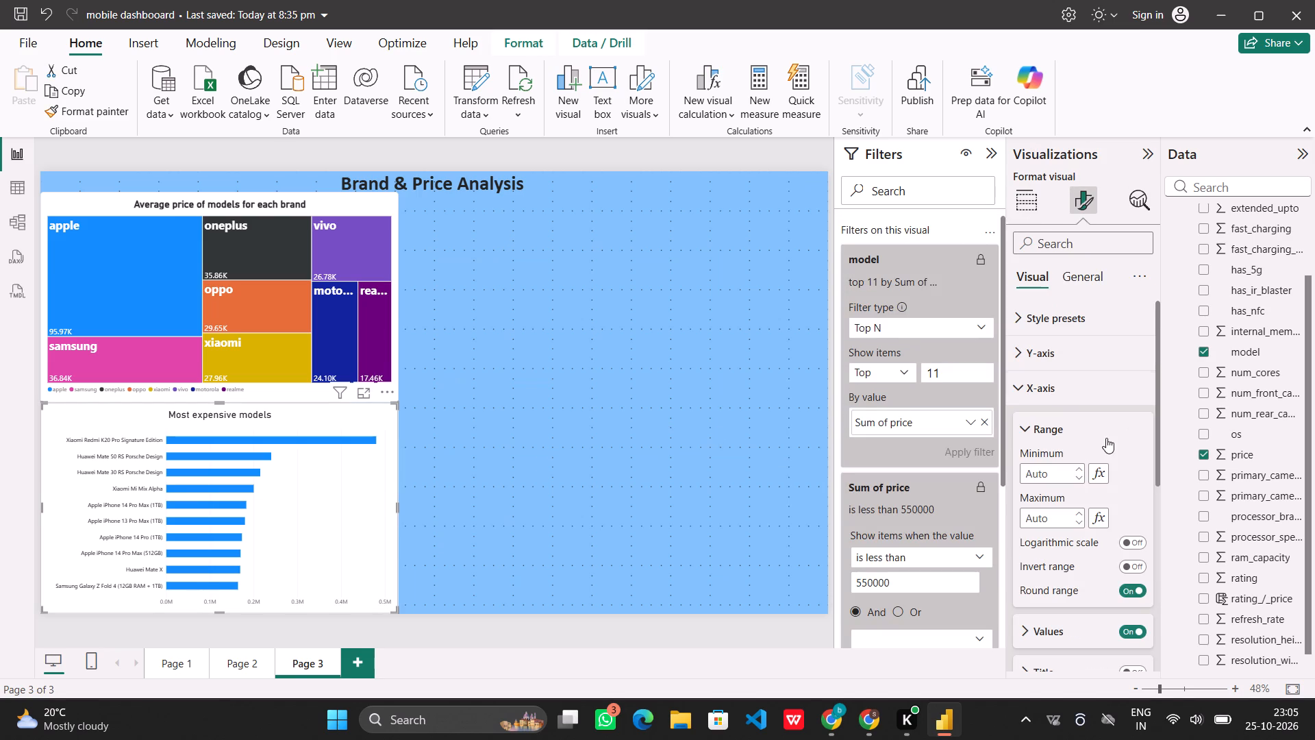
scroll(1080, 573, down, 1)
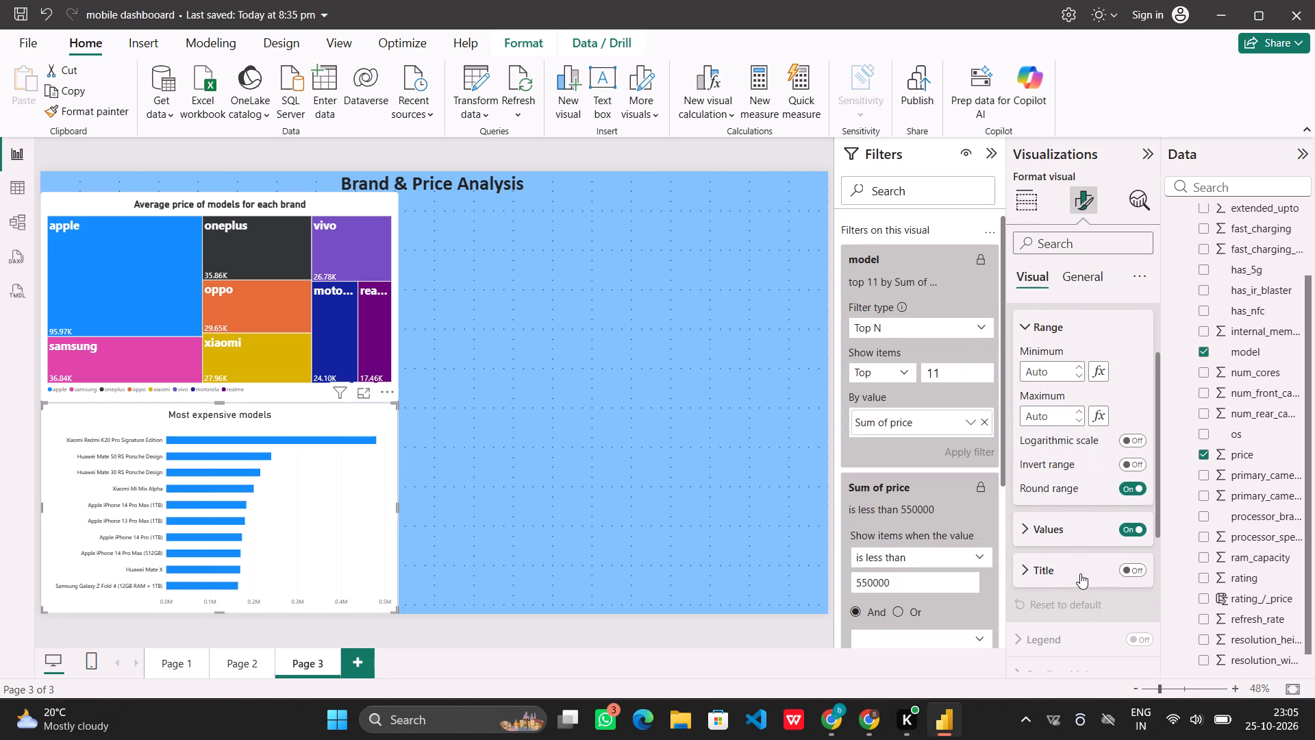
click(1050, 522)
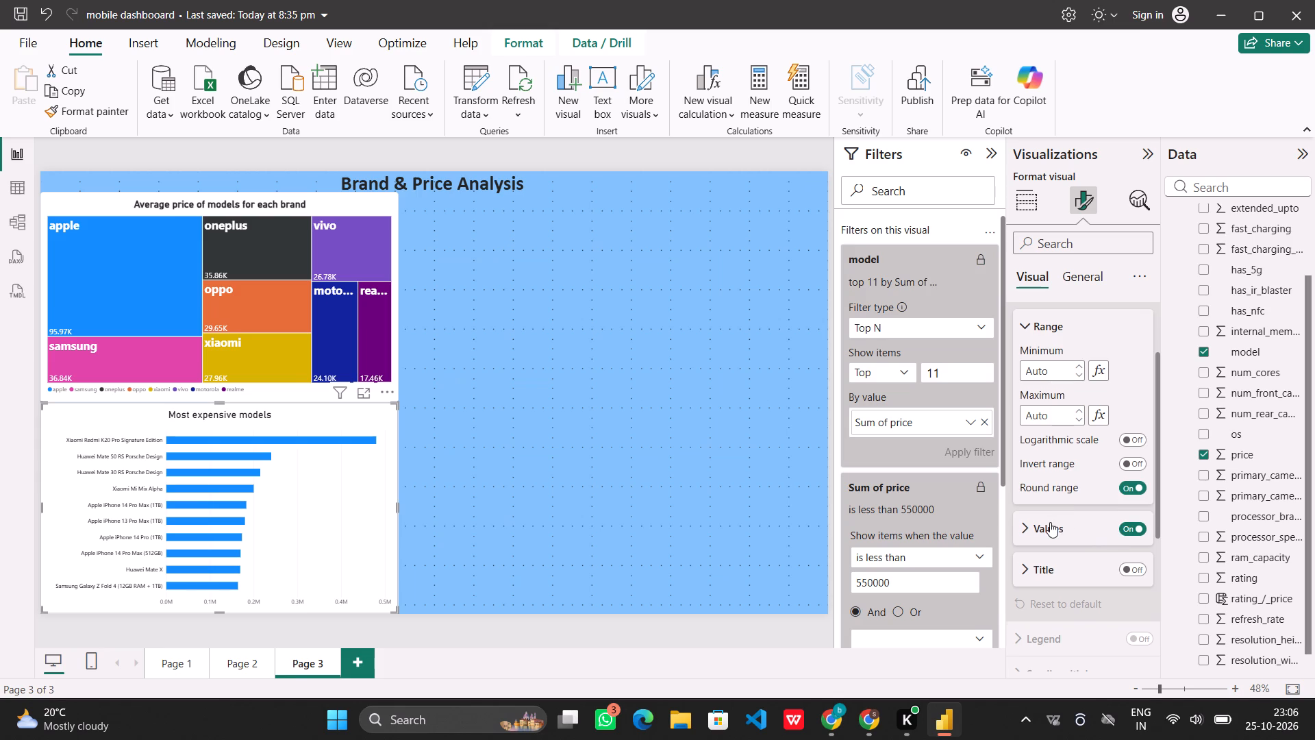
scroll(1079, 553, down, 1)
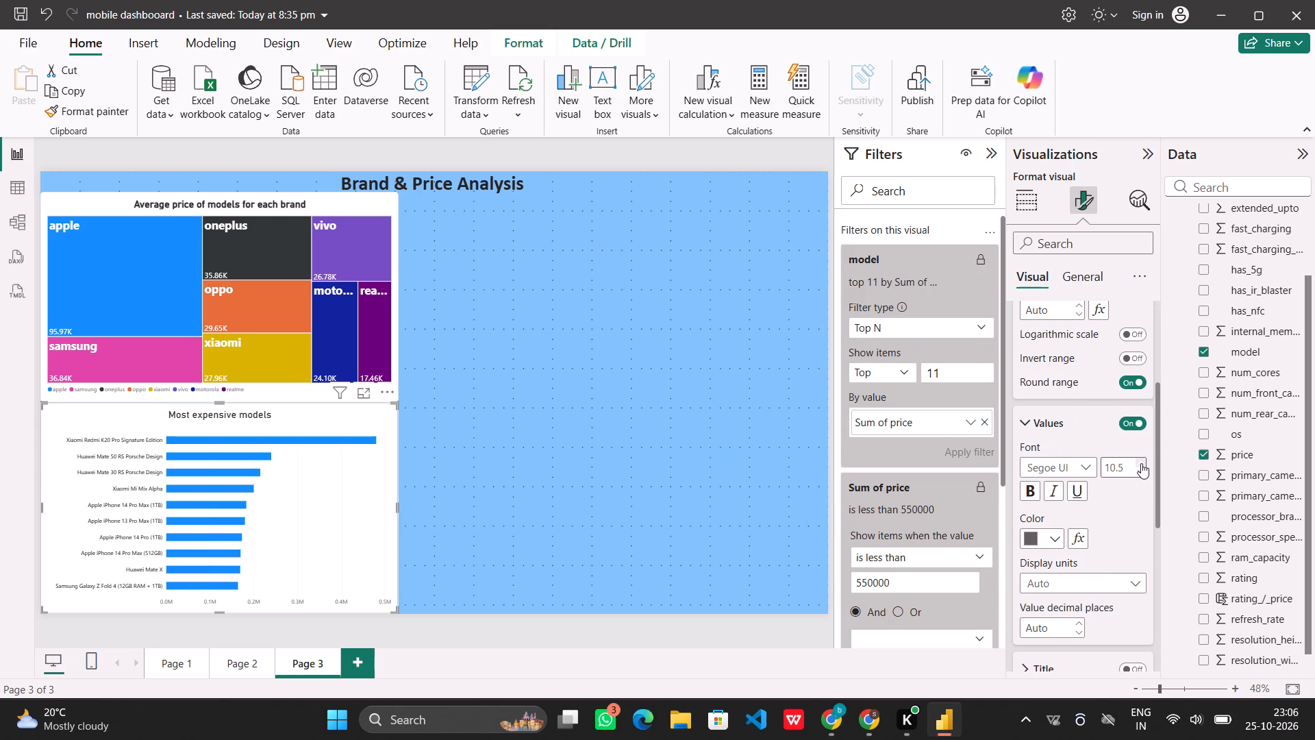
triple_click(1141, 463)
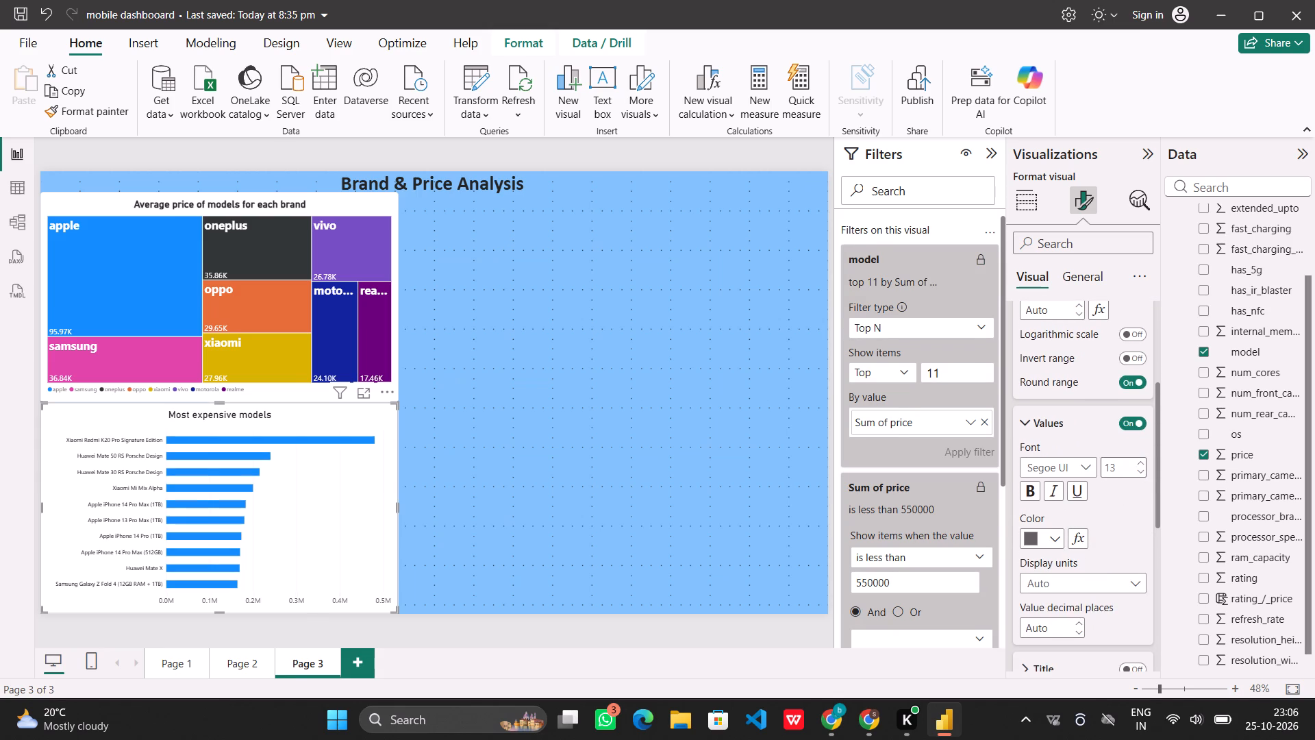
click(1144, 472)
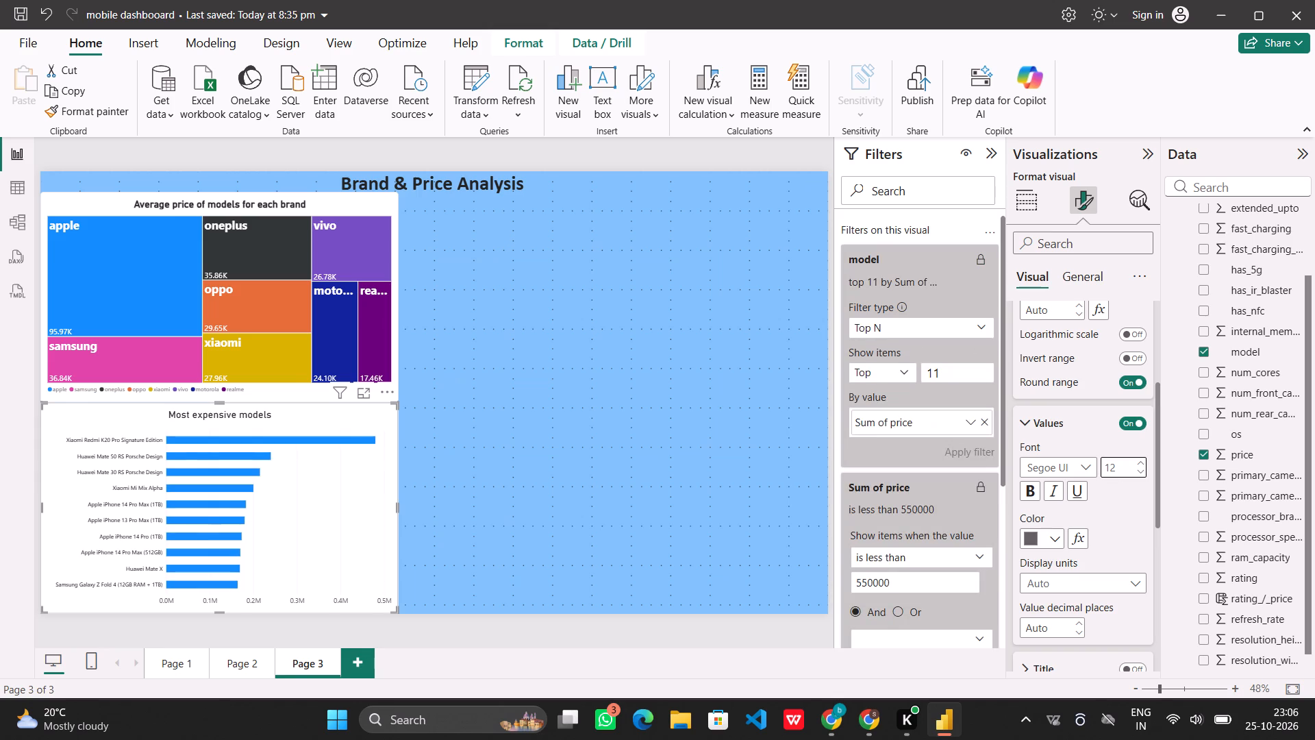
click(1032, 493)
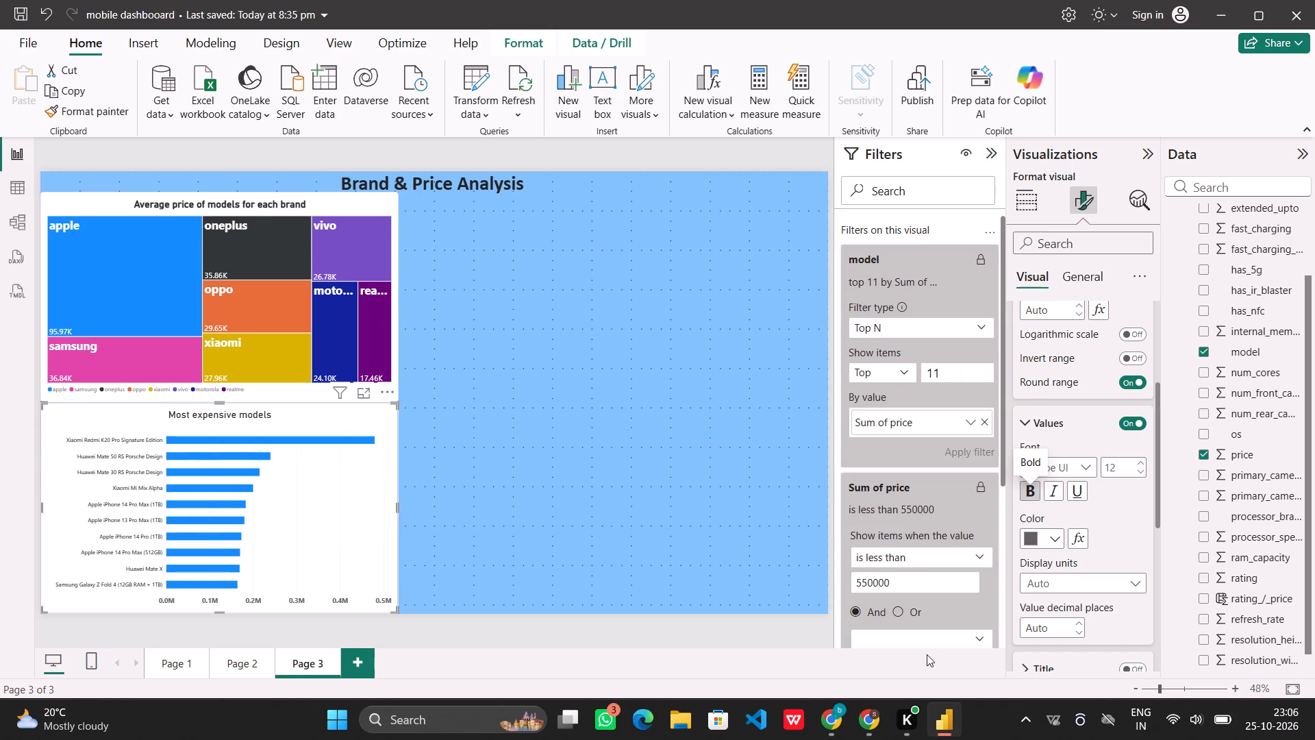